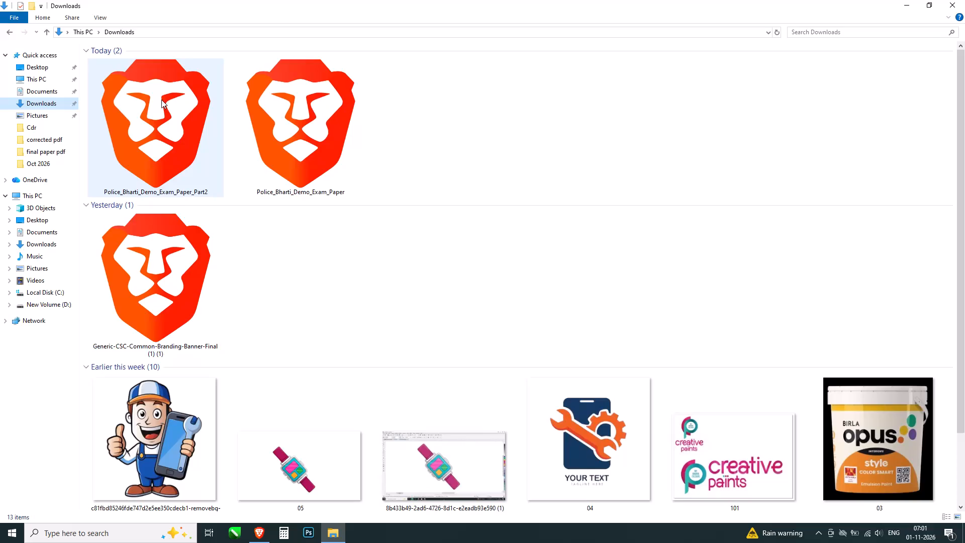
Launch CorelDRAW 2022.
left_click(491, 152)
left_click(238, 534)
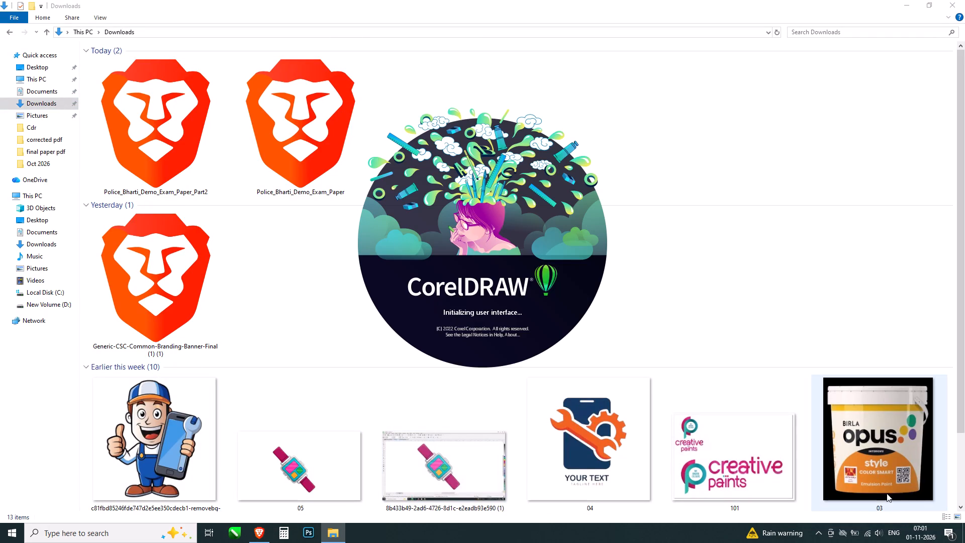
Turn on airplane mode to take the computer offline, and check the network status.
left_click(865, 539)
left_click(850, 503)
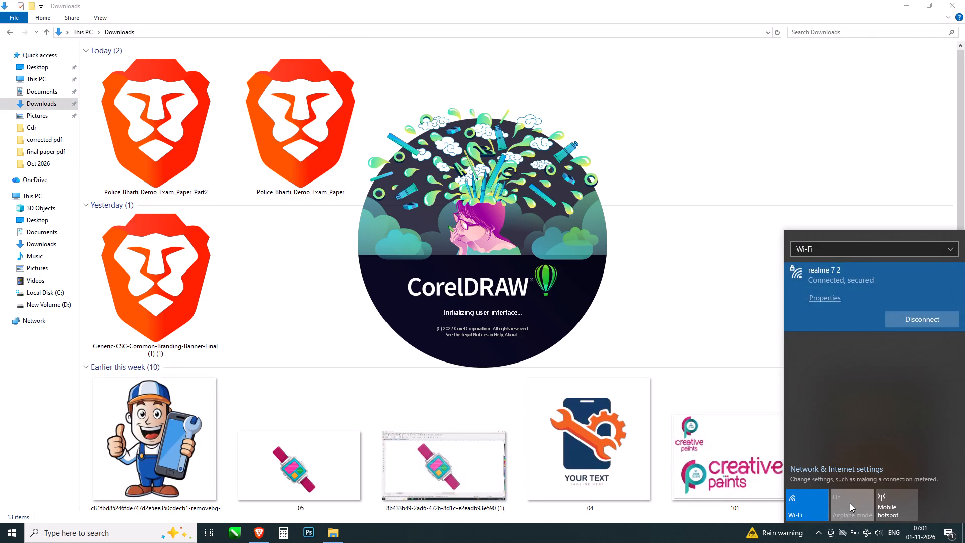
left_click(674, 322)
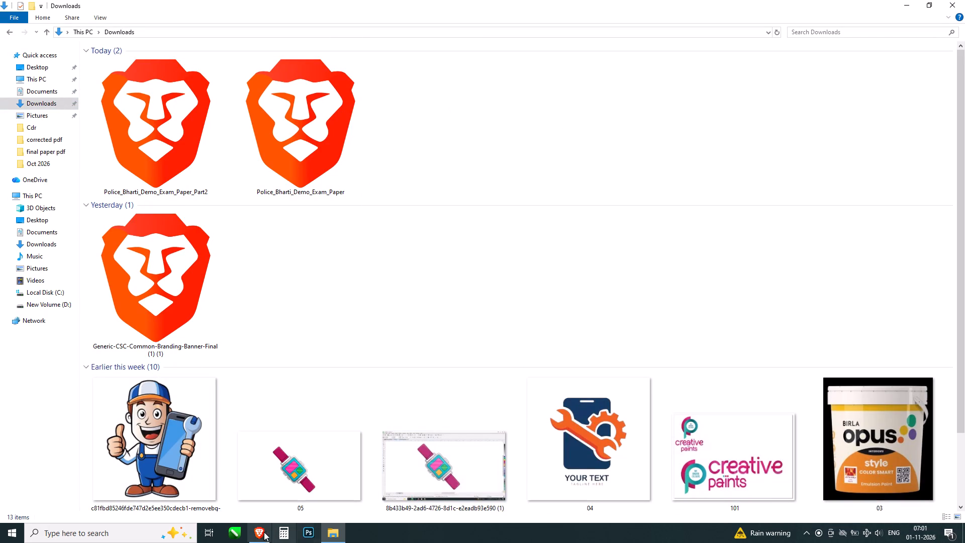
left_click(871, 534)
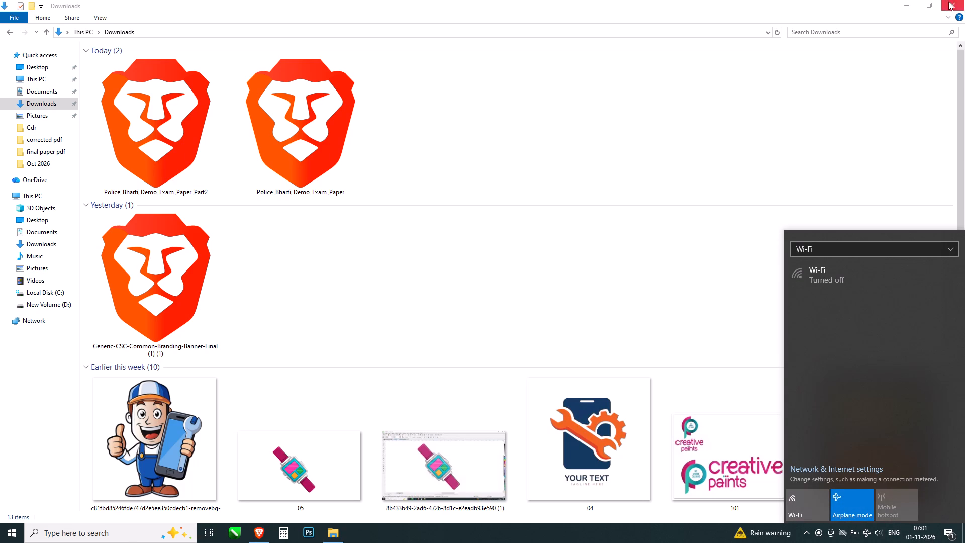
Minimize the Downloads folder window and refresh the desktop twice.
left_click(912, 5)
right_click(715, 364)
left_click(743, 392)
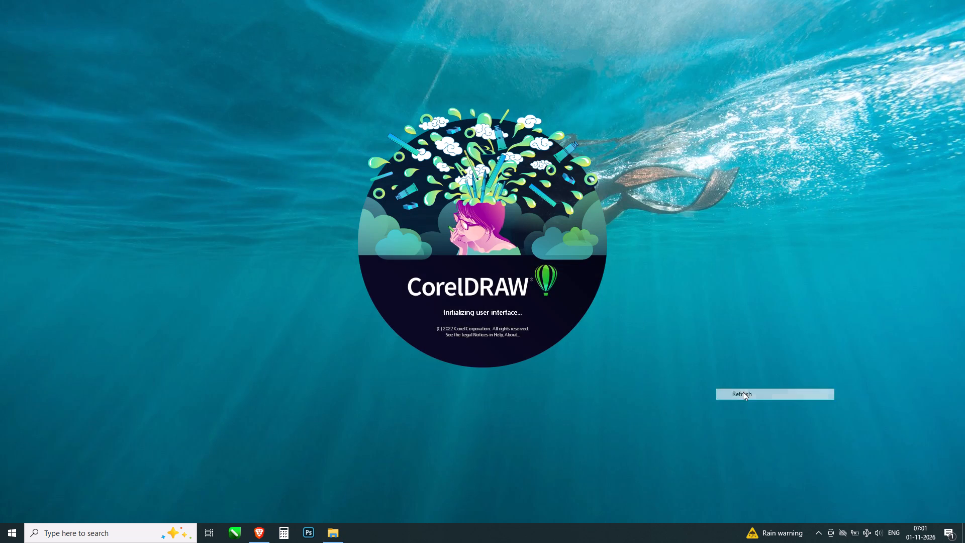
right_click(720, 296)
left_click(741, 329)
Open Task Manager to check the running apps and processes.
key("ctrl+shift+Escape")
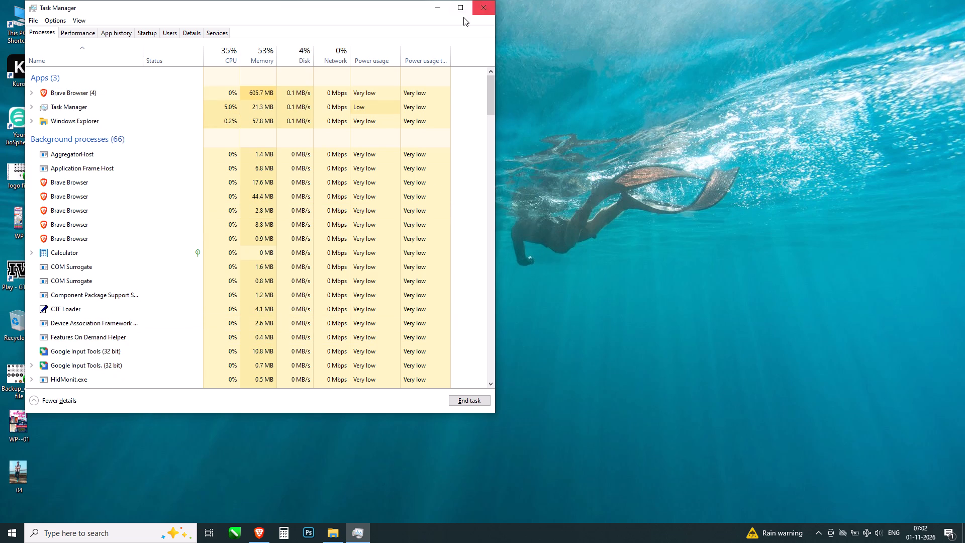
Close Task Manager, launch CorelDRAW and skip its account sign-in.
left_click(607, 7)
left_click(238, 525)
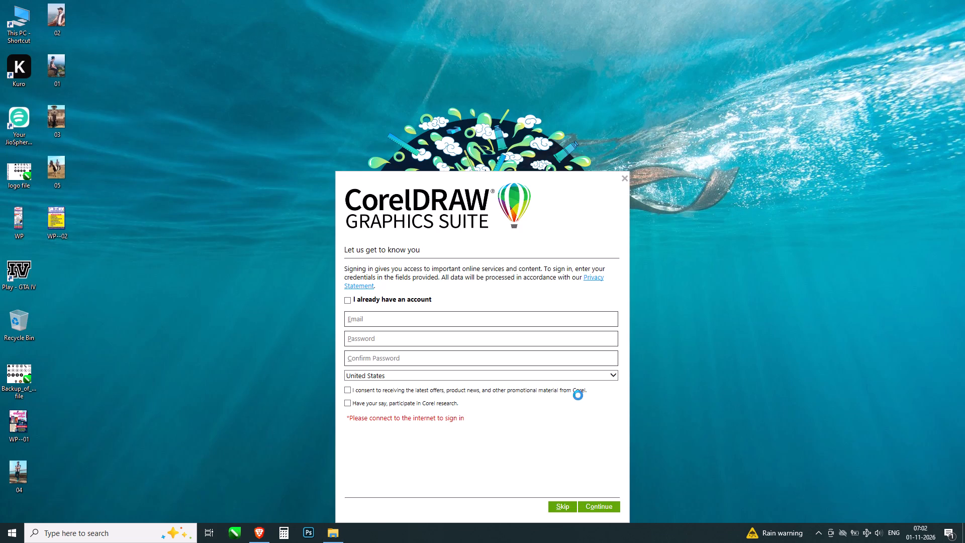
left_click(562, 505)
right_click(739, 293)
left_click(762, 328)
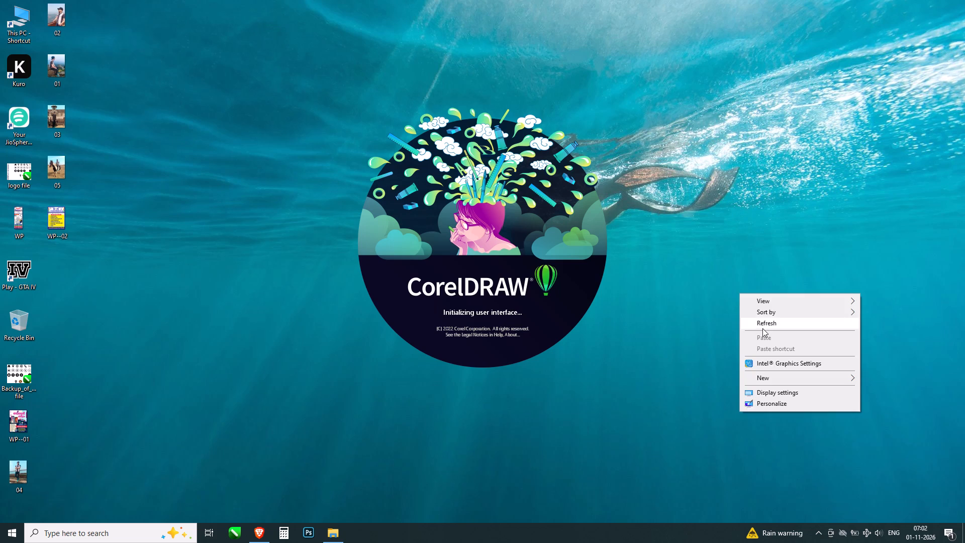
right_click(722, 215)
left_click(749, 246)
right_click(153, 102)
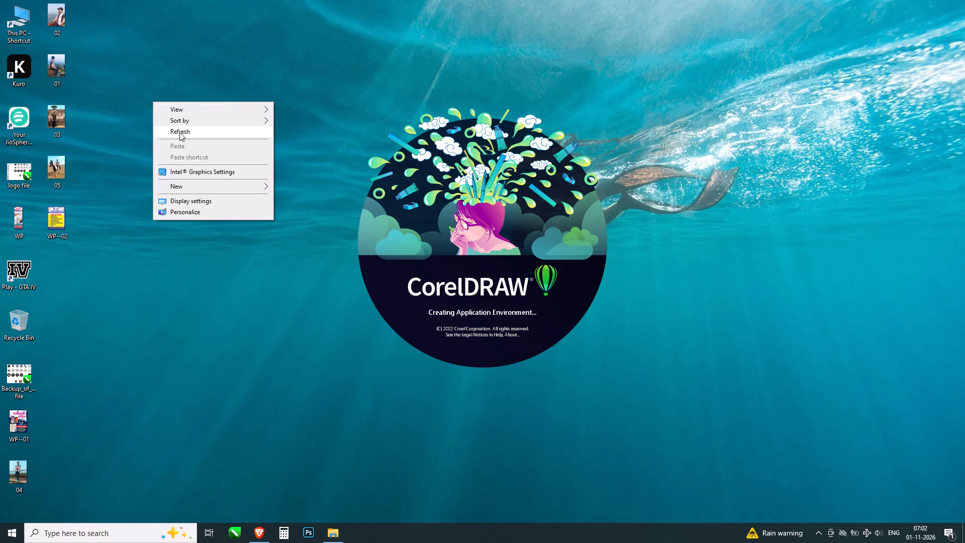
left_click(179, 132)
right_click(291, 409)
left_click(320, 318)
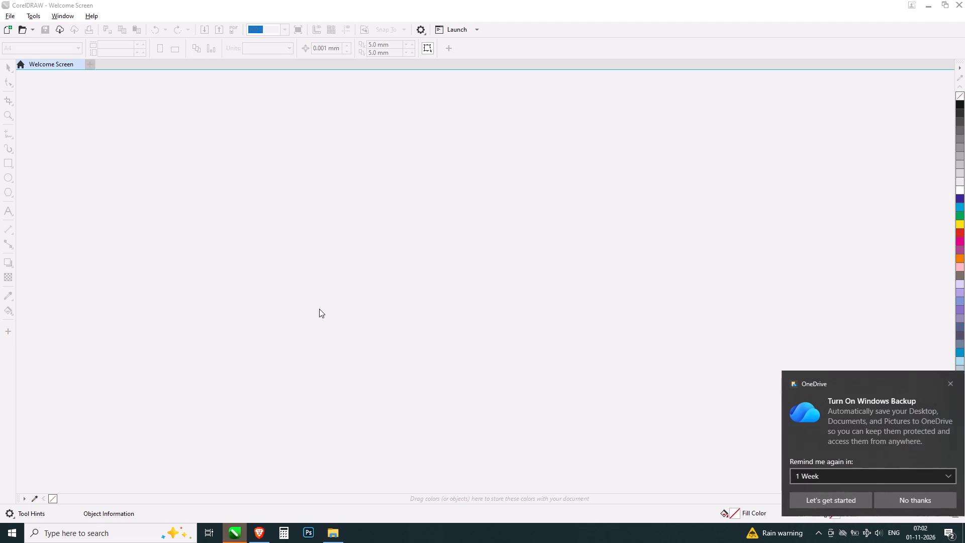
Decline the OneDrive offer to turn on Windows backup.
left_click(899, 506)
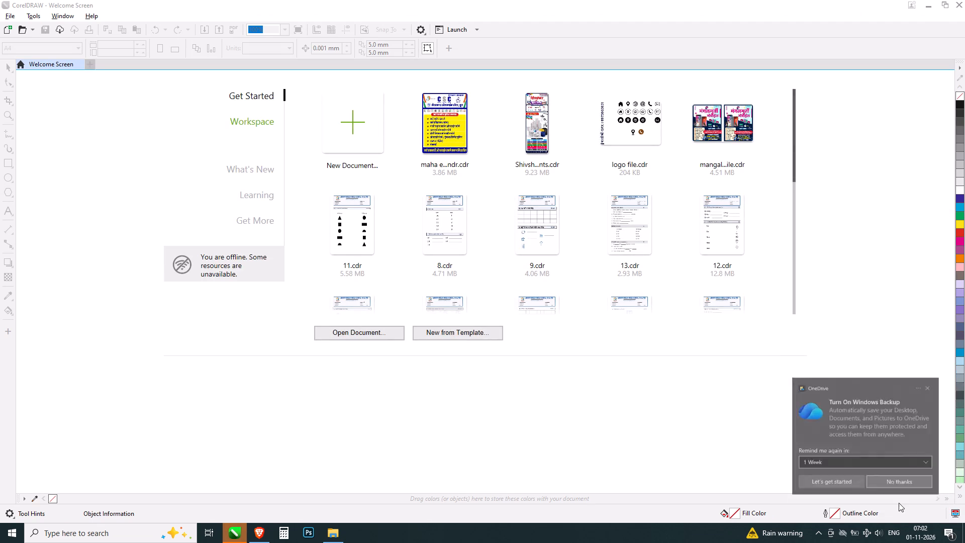
Create a new blank A4 portrait document with the default settings.
left_click(91, 64)
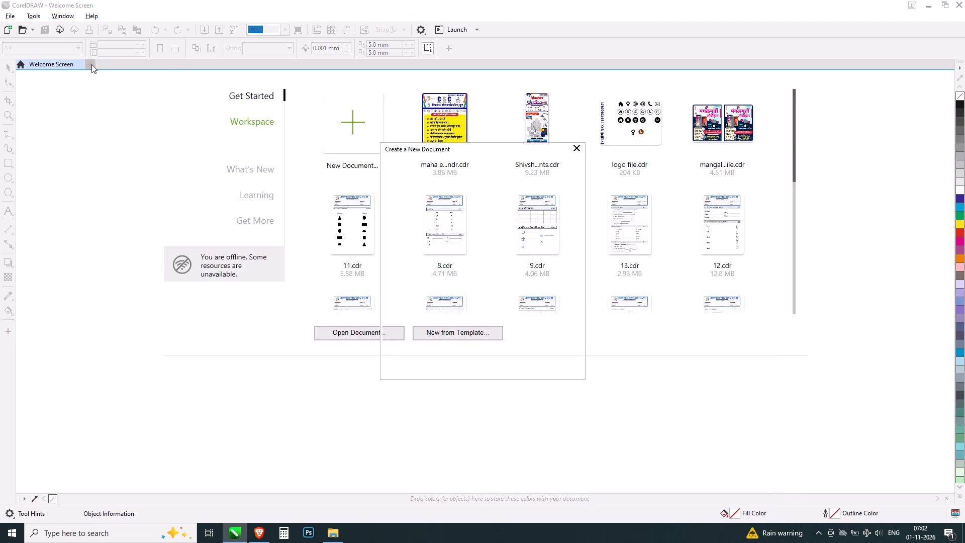
key("Return")
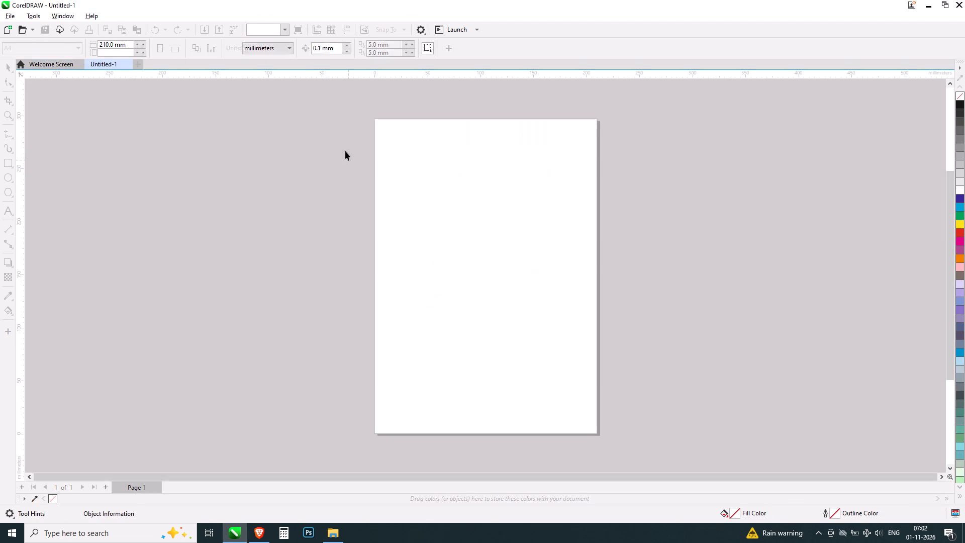
left_click(43, 44)
left_click(221, 101)
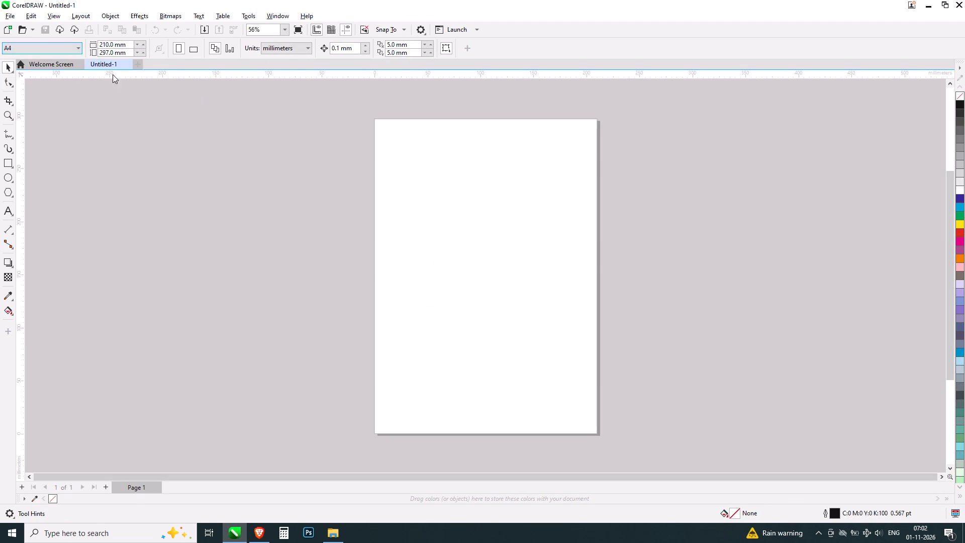
Open the recent exam paper file 11.cdr from the Welcome Screen.
left_click(48, 64)
left_click(367, 209)
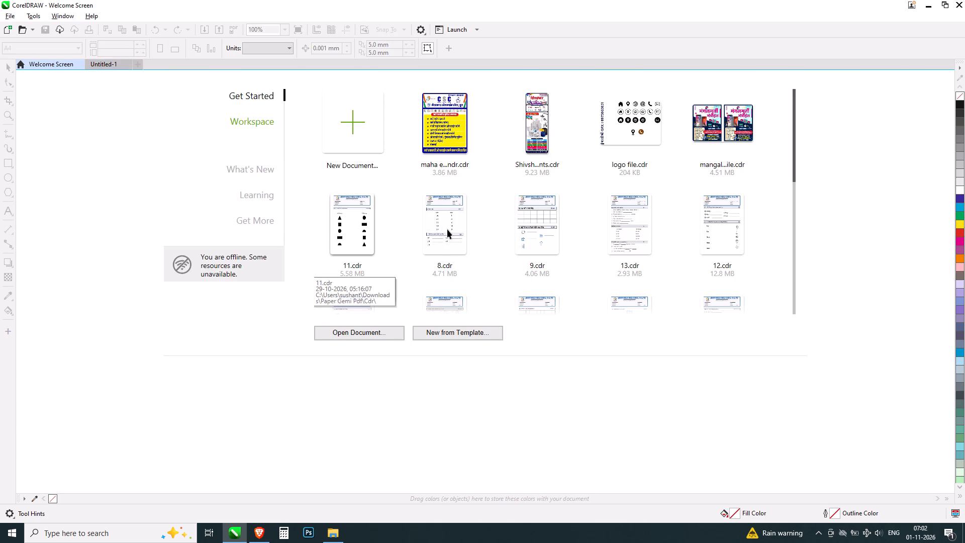
Copy the school logo, school name, address line and Terminal Exam line from the heading of page 1 in 11.cdr.
scroll(495, 118, "up", 6)
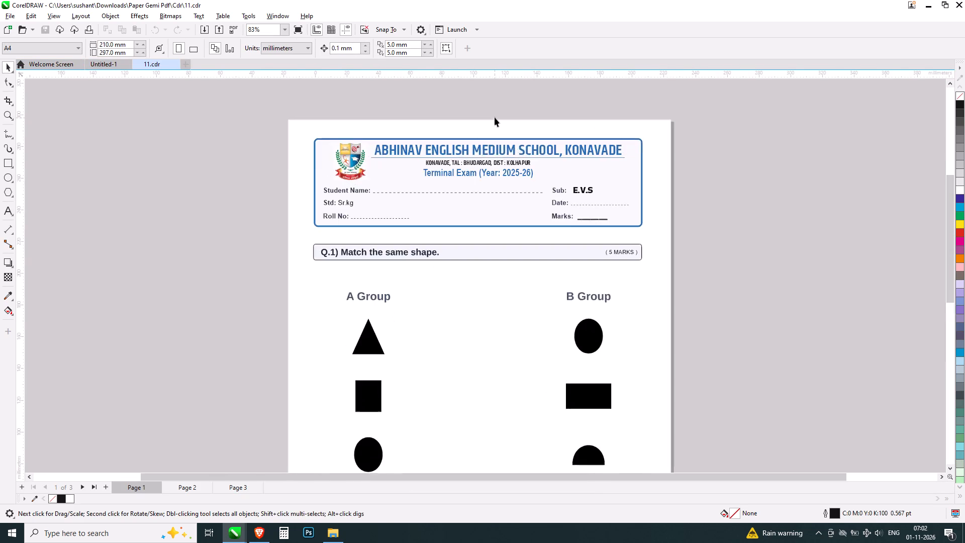
left_click_drag(806, 115, 234, 193)
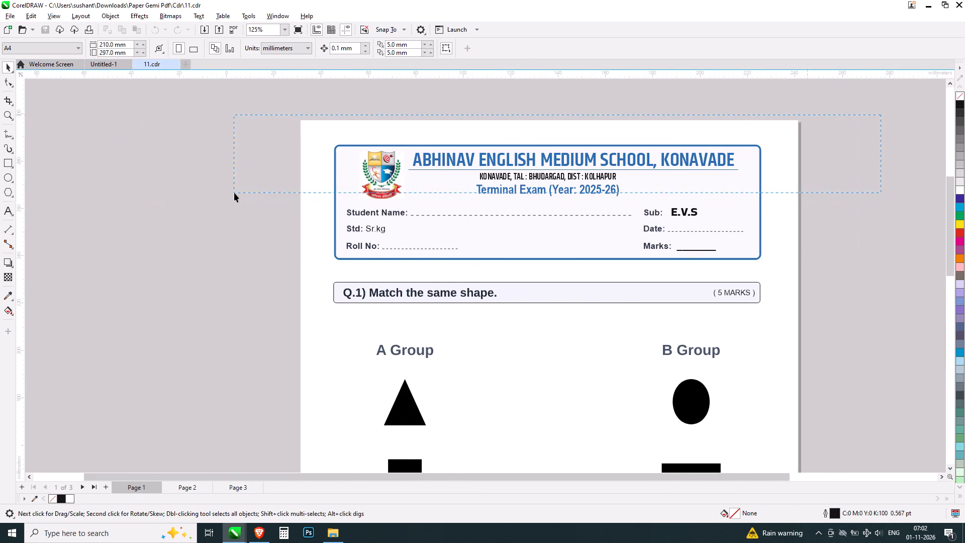
left_click_drag(234, 193, 208, 206)
key("ctrl+c")
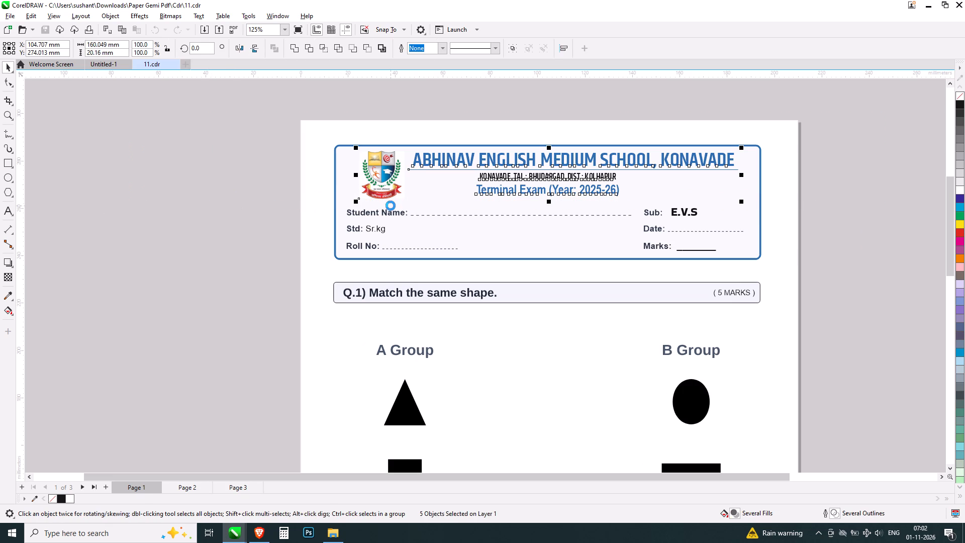
left_click(235, 191)
Paste the copied school heading into Untitled-1 and move it off the page, onto the empty area left of it.
left_click(115, 65)
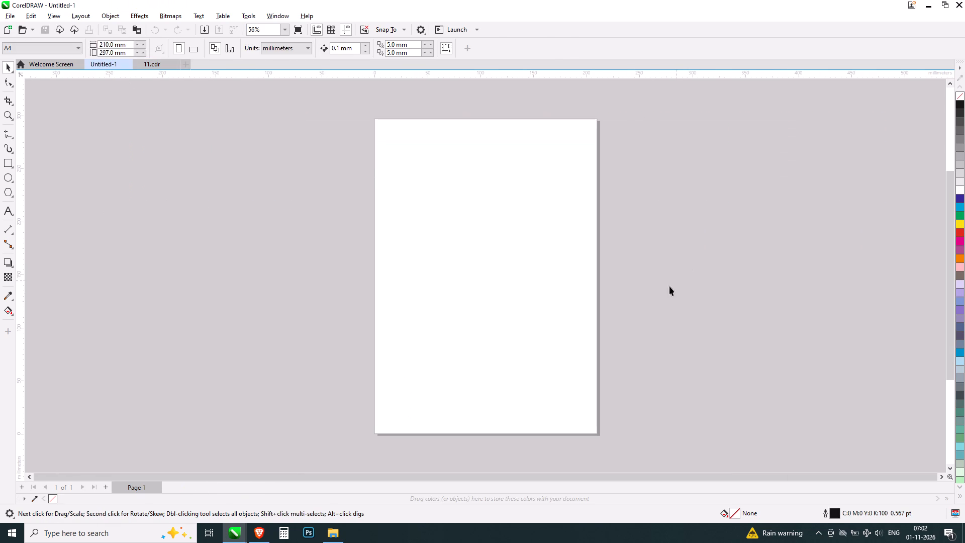
key("ctrl+v")
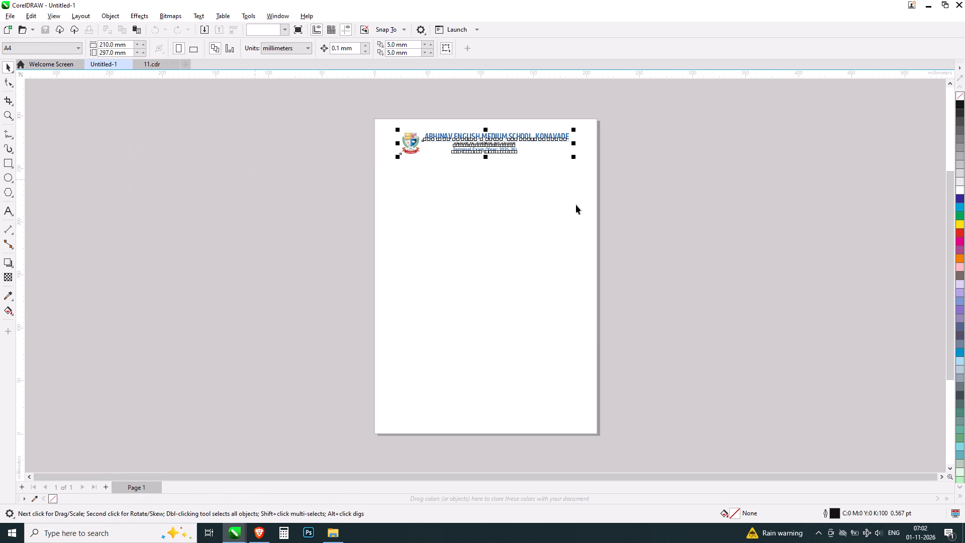
left_click_drag(509, 135, 145, 143)
left_click(854, 116)
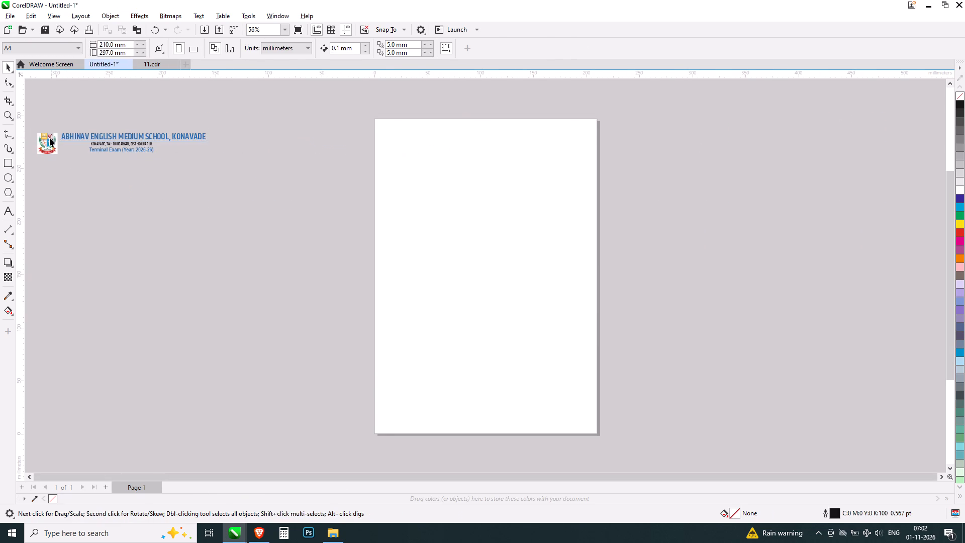
Add a page frame rectangle covering the whole 210 × 297 mm page.
double_click(10, 162)
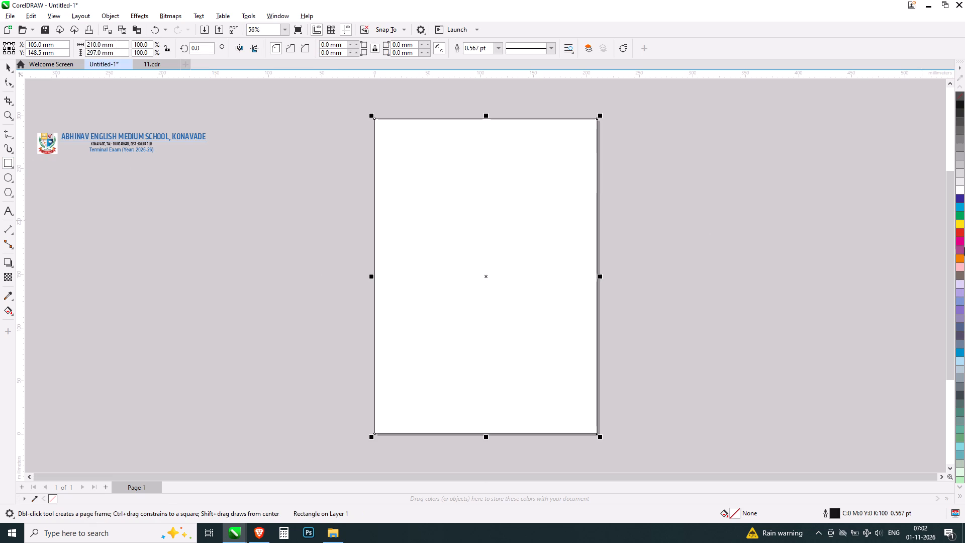
Give the page-sized rectangle a white fill and a 10% black outline.
left_click(957, 189)
right_click(958, 189)
right_click(958, 184)
left_click(739, 184)
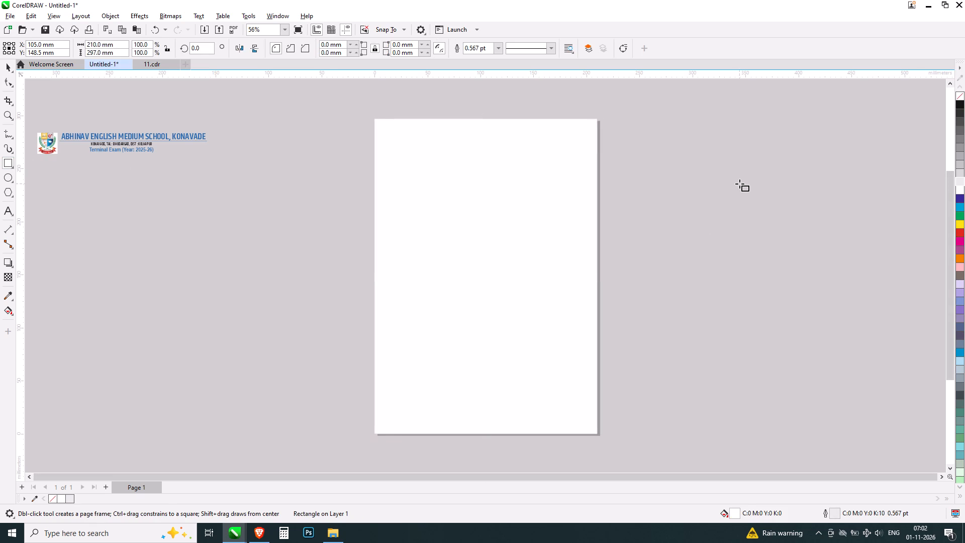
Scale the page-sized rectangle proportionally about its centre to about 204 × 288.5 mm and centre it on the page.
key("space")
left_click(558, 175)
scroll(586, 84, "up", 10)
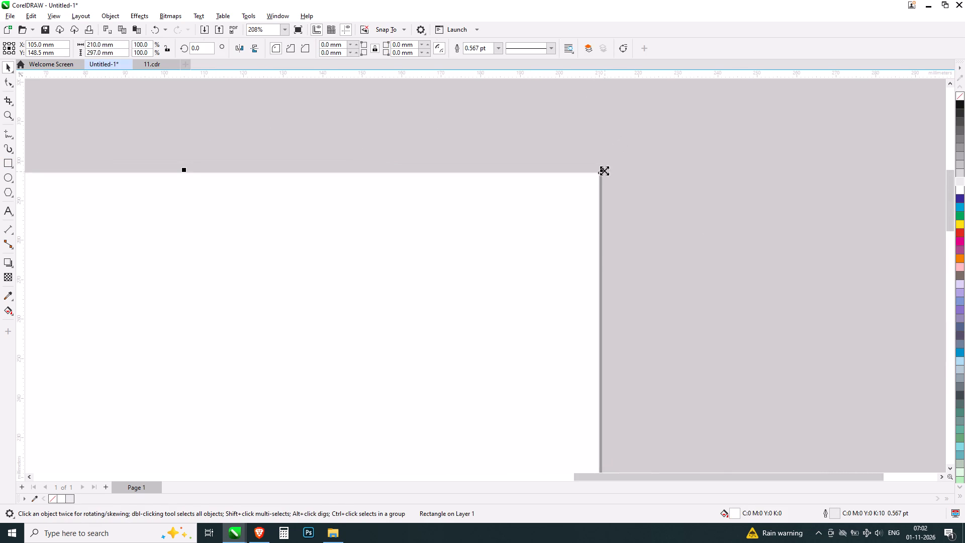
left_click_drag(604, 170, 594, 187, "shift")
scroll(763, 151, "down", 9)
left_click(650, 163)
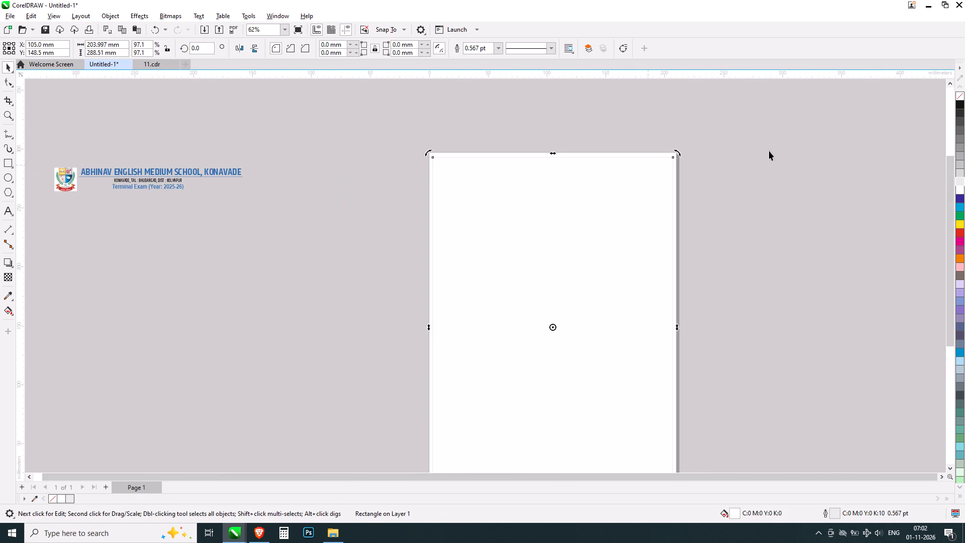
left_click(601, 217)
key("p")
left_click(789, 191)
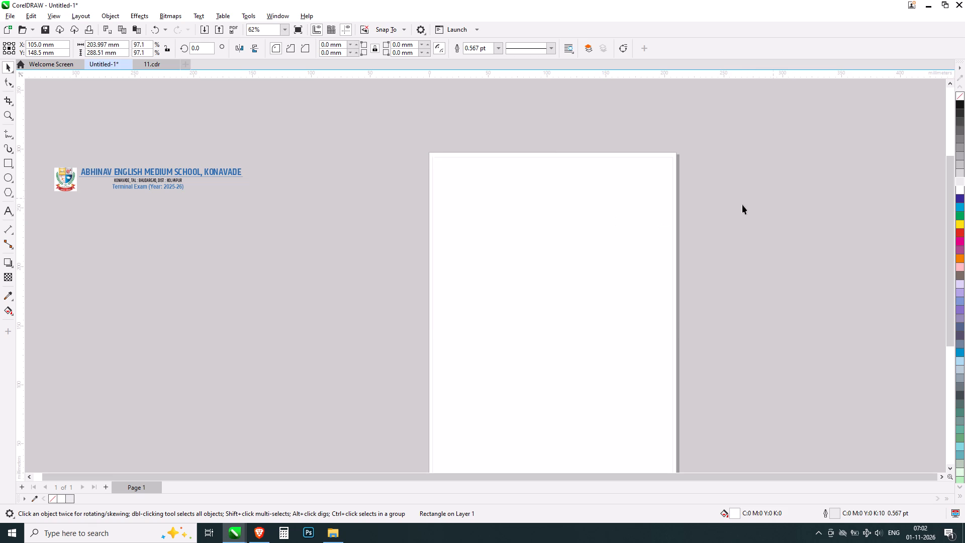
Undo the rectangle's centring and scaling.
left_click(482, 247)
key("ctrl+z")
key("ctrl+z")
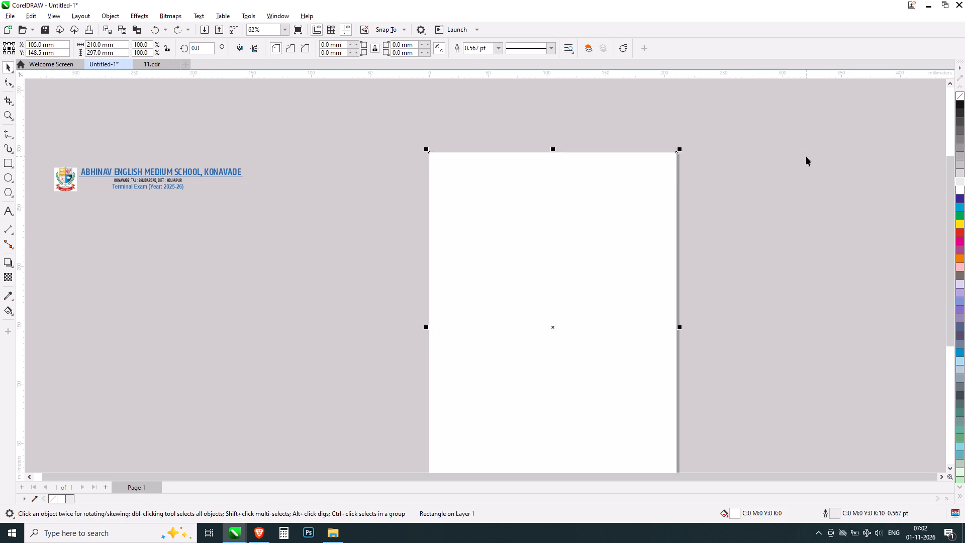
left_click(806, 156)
Switch to File Explorer and open the Downloads folder.
left_click(931, 4)
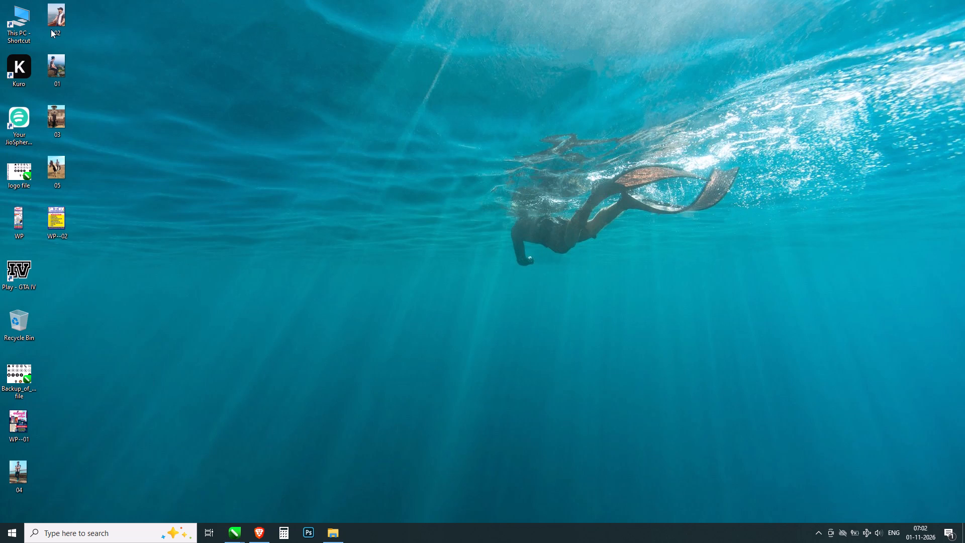
left_click(51, 29)
double_click(28, 20)
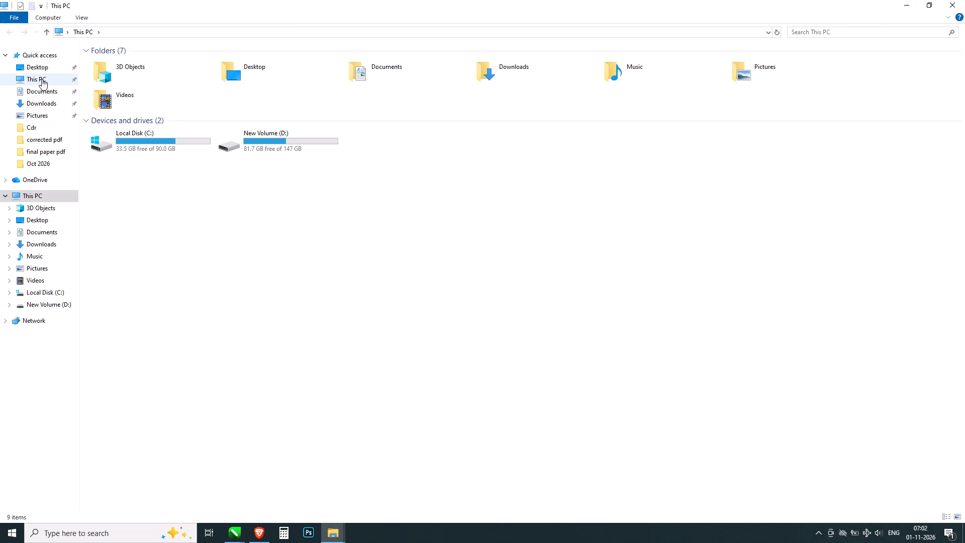
left_click(42, 79)
left_click(39, 92)
left_click(40, 99)
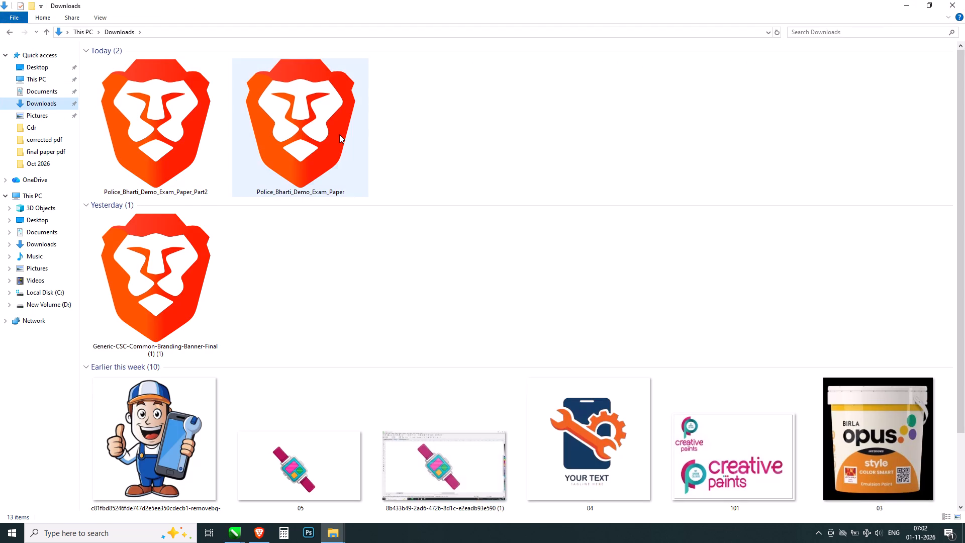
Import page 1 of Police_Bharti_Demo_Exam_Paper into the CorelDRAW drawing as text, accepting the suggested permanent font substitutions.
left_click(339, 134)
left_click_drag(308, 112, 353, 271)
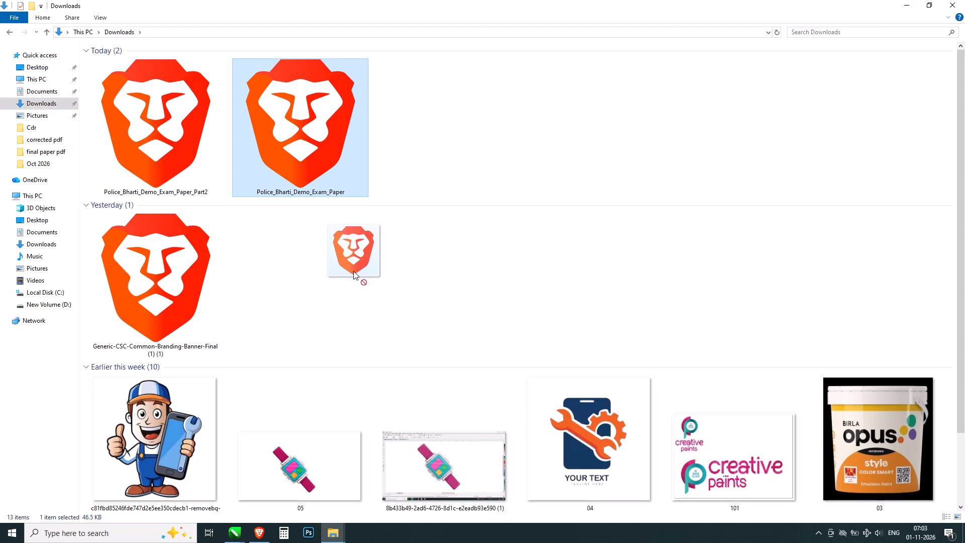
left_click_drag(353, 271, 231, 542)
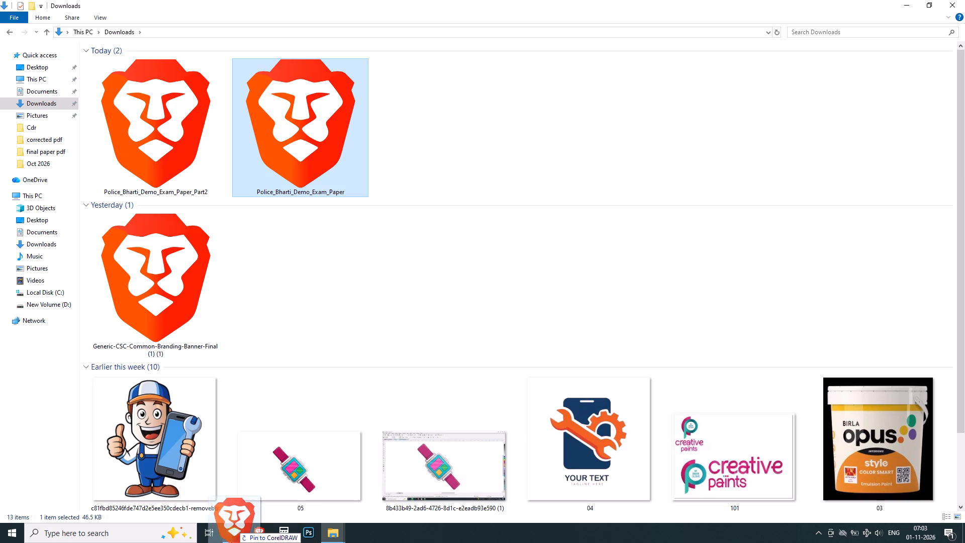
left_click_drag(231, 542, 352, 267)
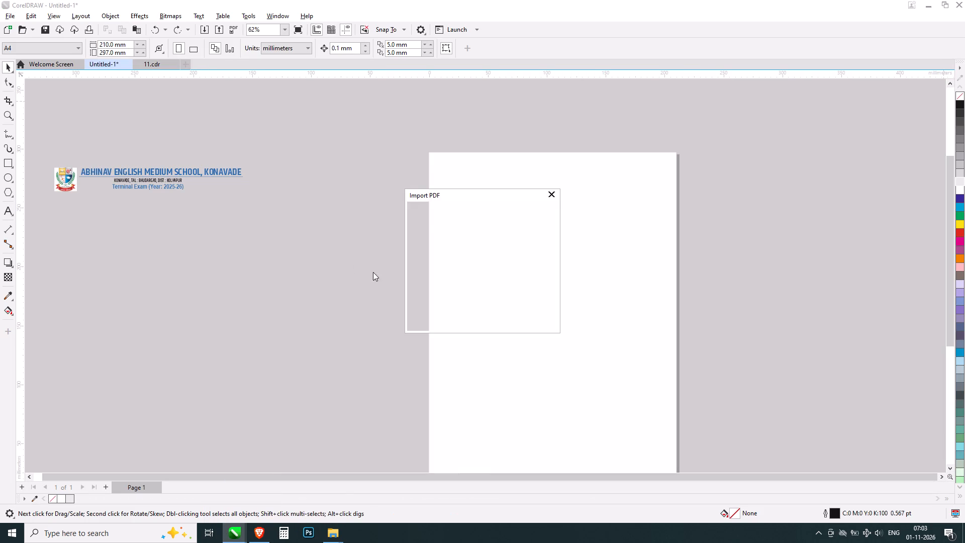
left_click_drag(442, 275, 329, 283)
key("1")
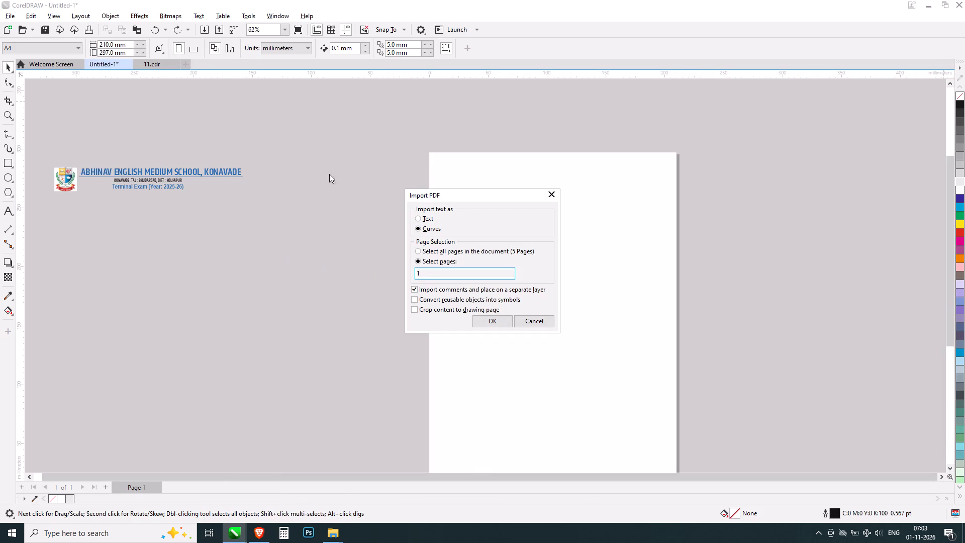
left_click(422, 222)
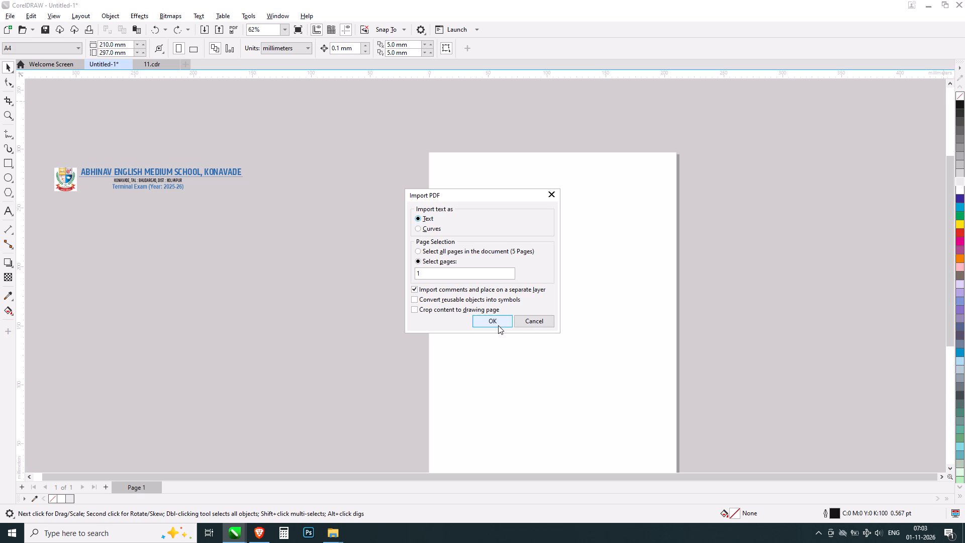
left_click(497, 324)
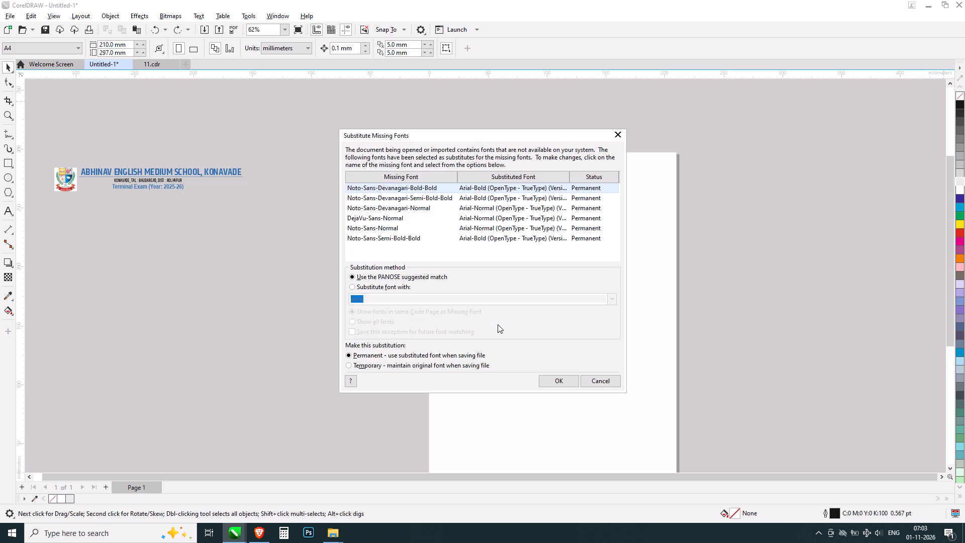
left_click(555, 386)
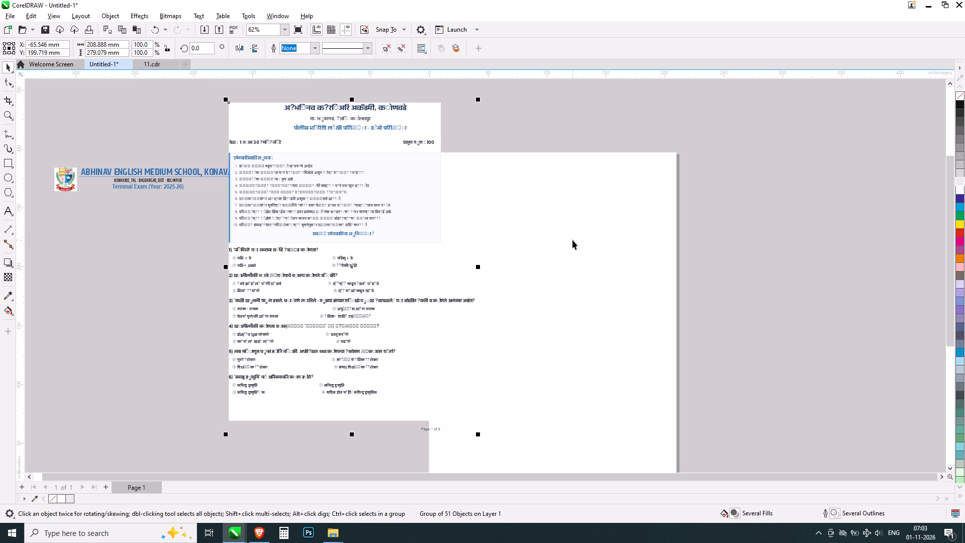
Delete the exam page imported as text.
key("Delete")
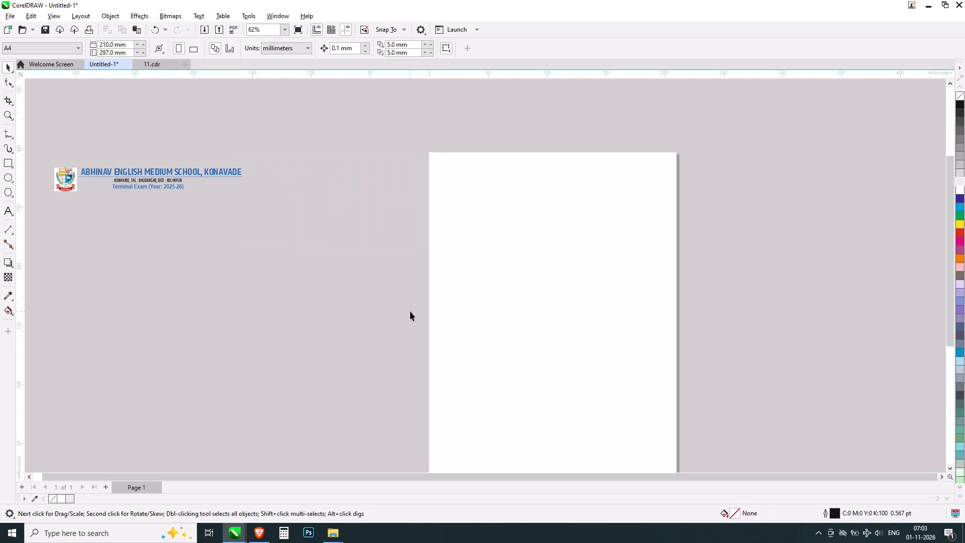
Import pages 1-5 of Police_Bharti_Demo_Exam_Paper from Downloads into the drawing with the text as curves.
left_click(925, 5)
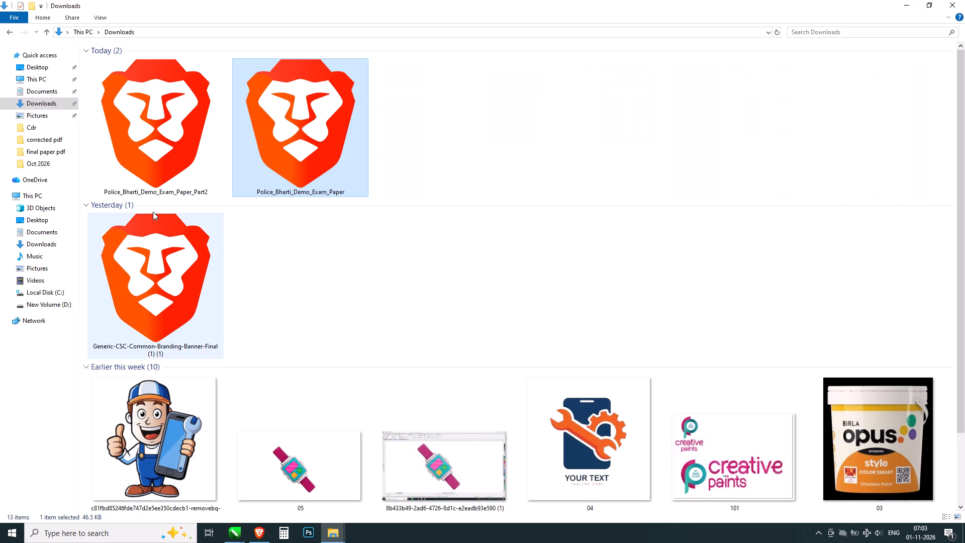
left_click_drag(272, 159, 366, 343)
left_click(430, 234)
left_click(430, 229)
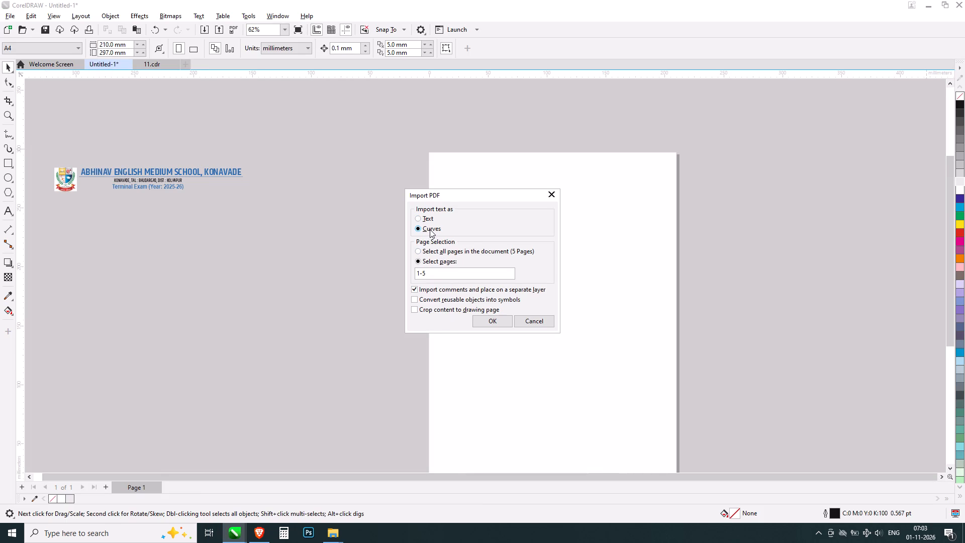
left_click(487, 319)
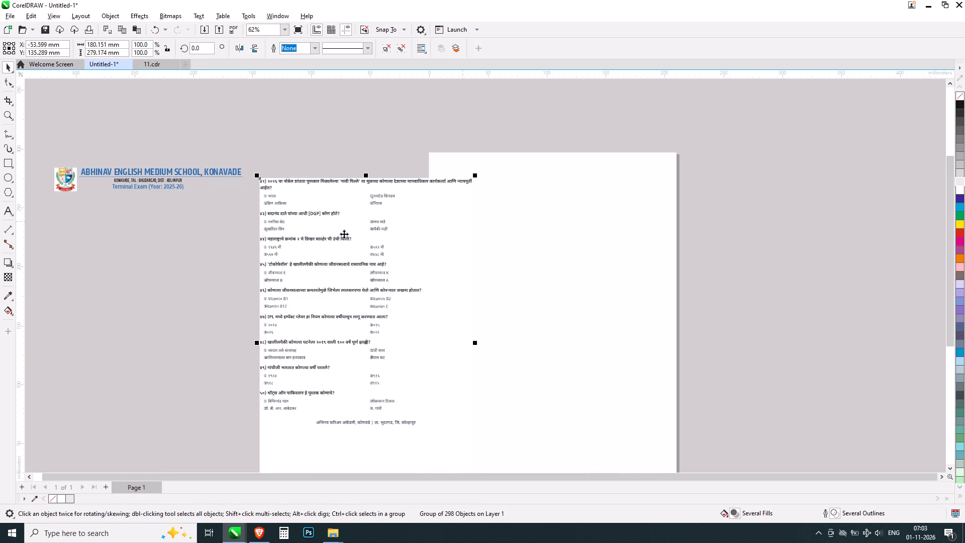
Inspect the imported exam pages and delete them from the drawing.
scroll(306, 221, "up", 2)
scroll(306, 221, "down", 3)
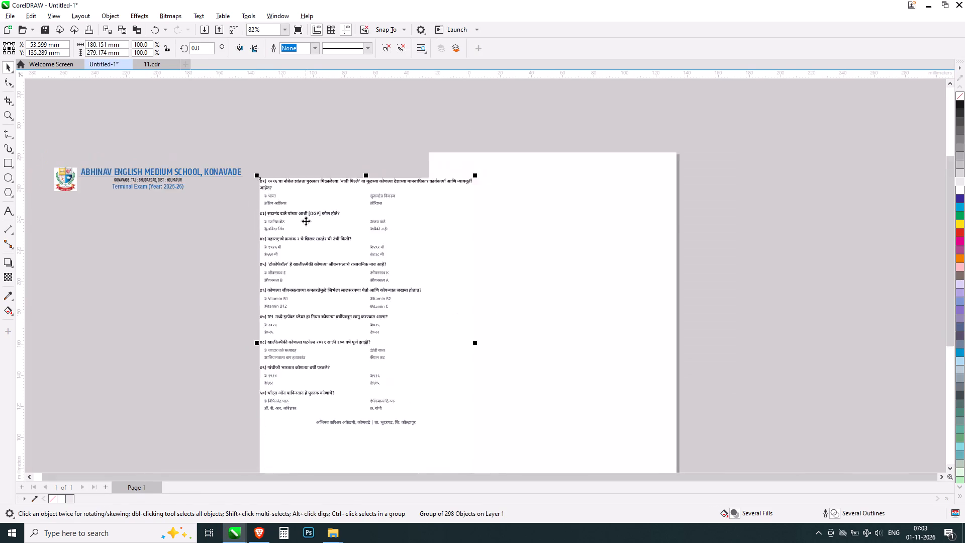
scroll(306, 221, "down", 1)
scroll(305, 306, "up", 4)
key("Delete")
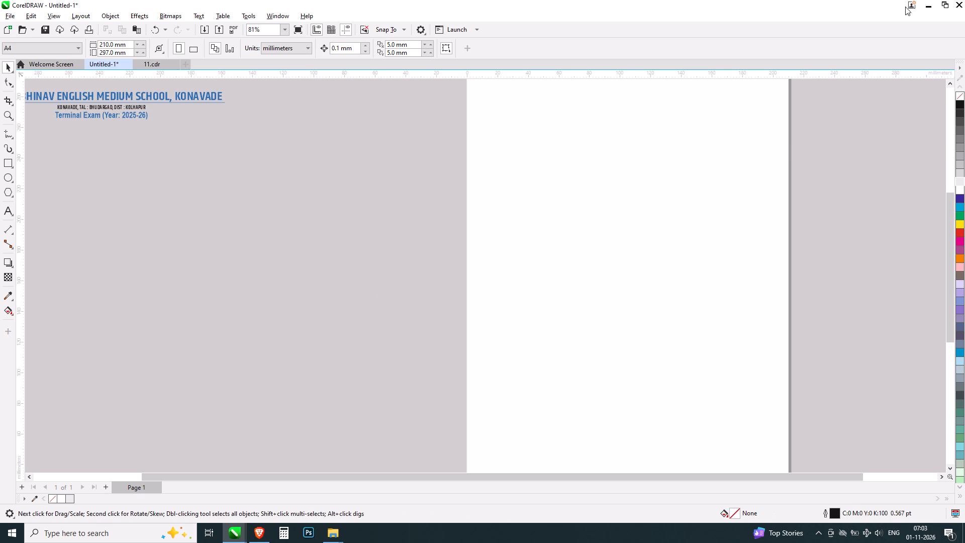
Rename the Police_Bharti_Demo_Exam_Paper file in Downloads as 2.
left_click(927, 6)
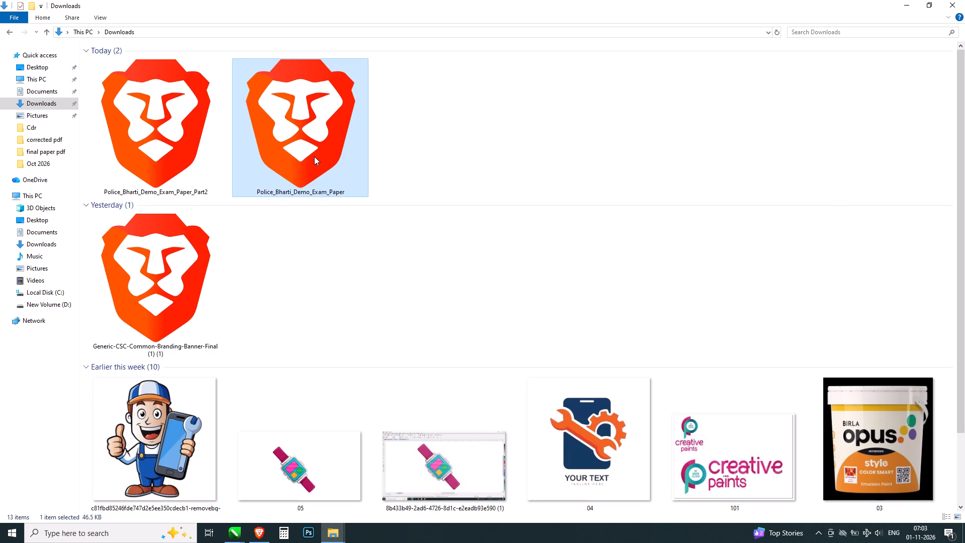
key("F2")
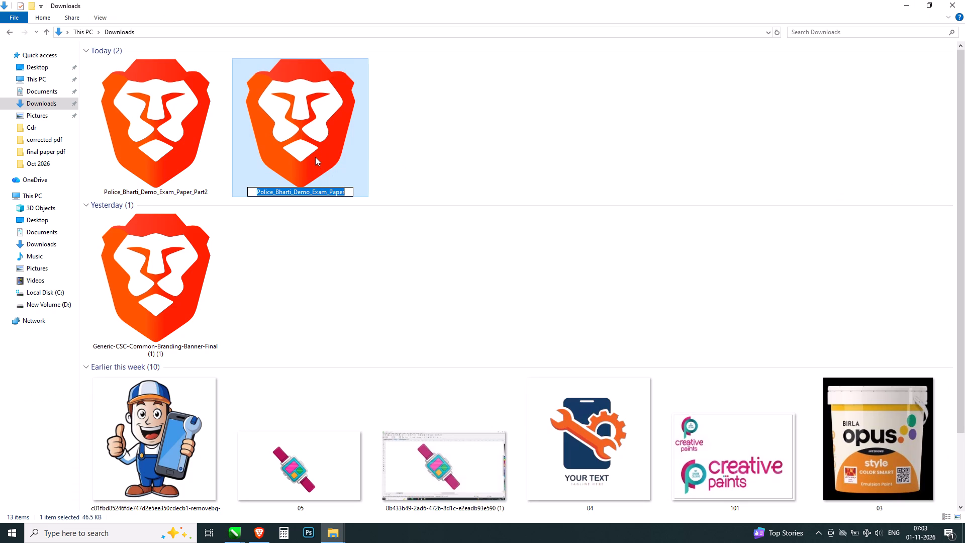
key("2")
left_click(534, 130)
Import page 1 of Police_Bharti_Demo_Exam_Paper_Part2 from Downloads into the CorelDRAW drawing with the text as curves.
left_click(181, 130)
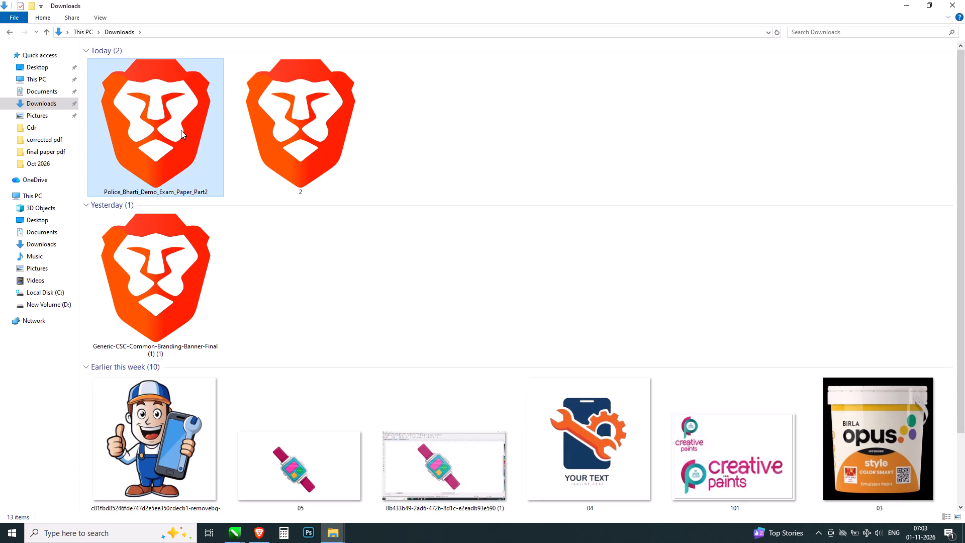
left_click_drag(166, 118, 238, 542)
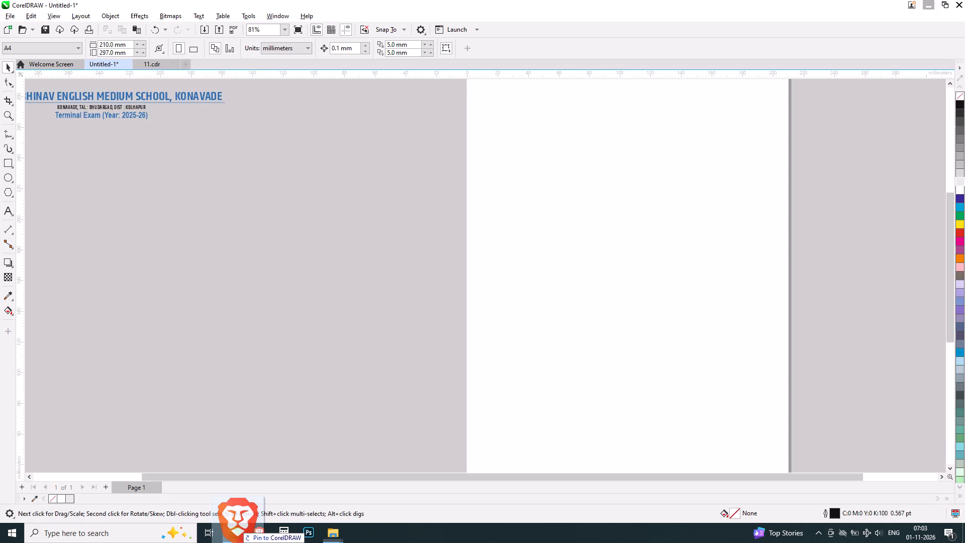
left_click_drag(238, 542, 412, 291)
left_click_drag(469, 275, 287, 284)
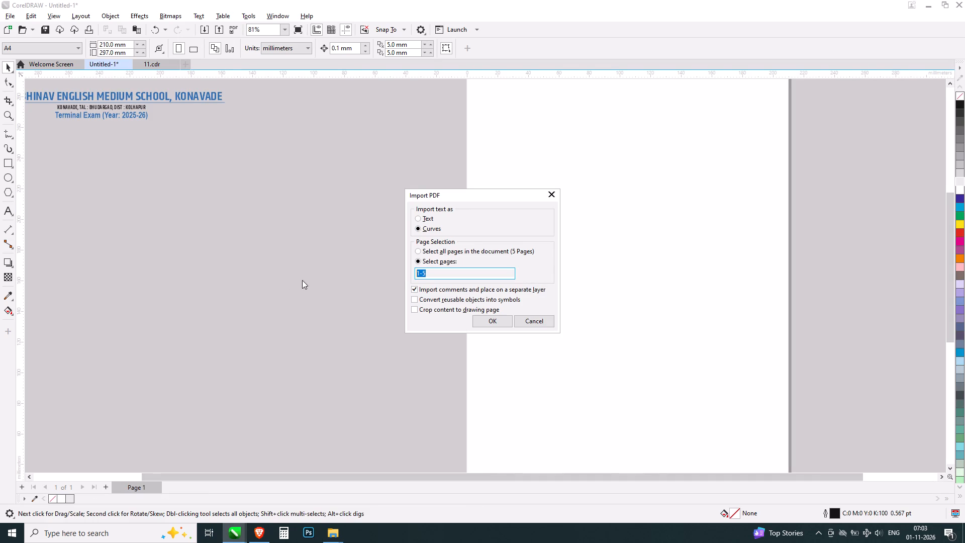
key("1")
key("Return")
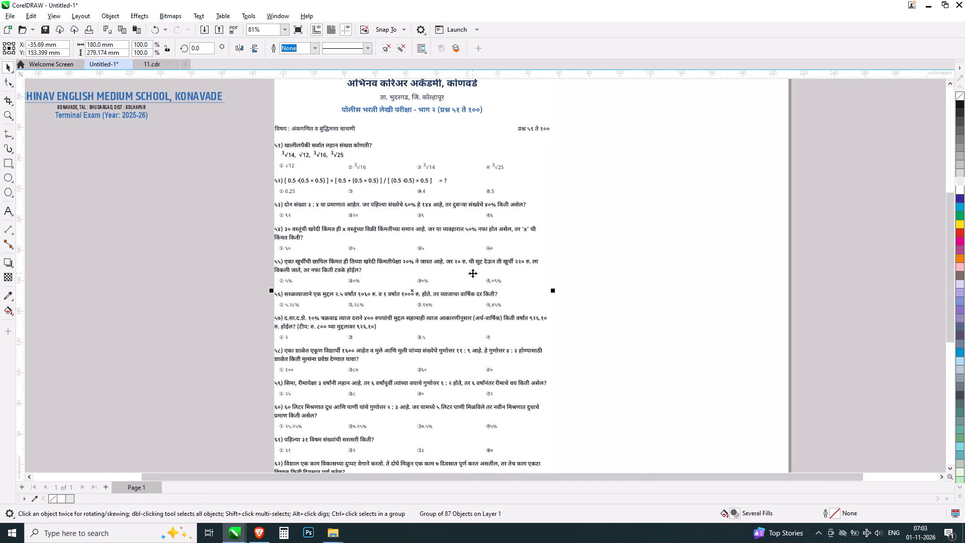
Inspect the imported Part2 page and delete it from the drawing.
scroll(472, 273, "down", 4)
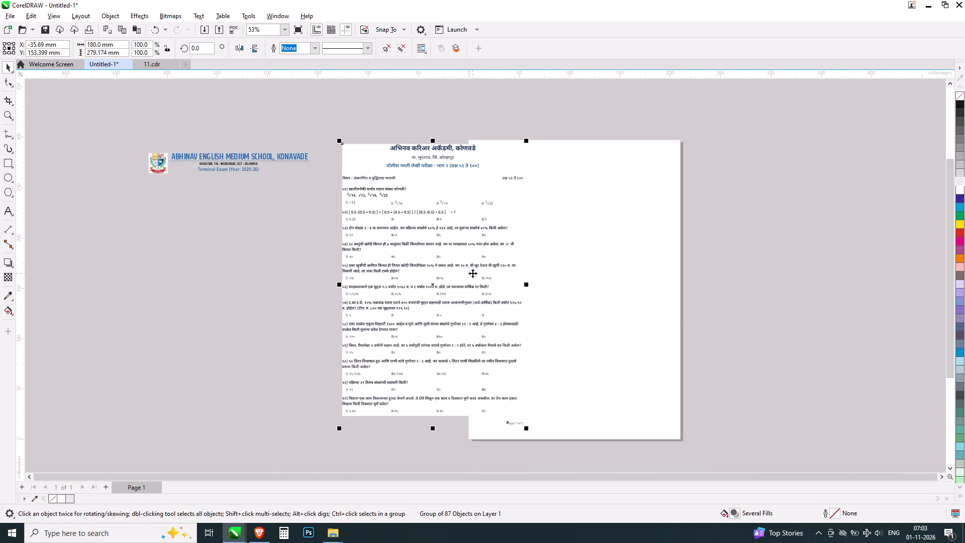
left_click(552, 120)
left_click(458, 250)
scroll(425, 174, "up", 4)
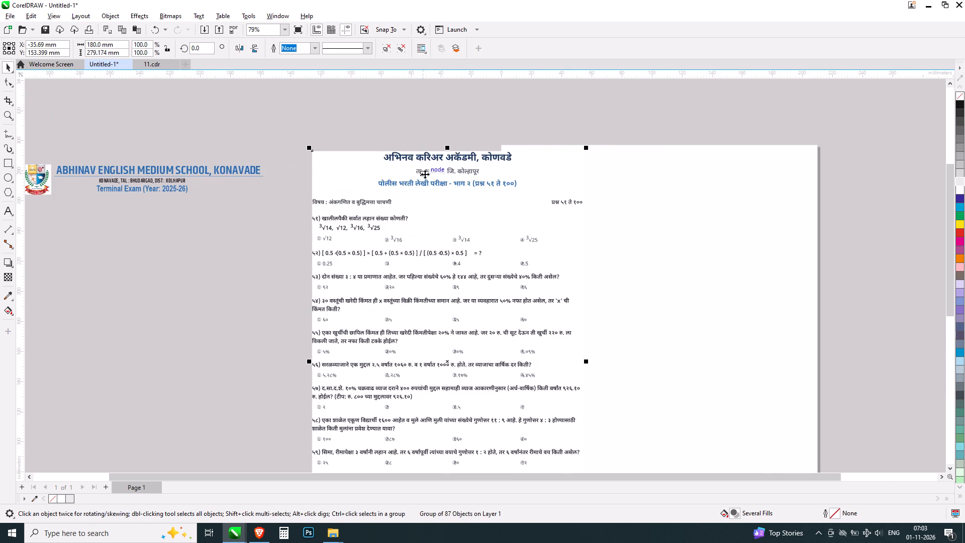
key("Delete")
Return to the Downloads folder in File Explorer and refresh its contents.
left_click(926, 1)
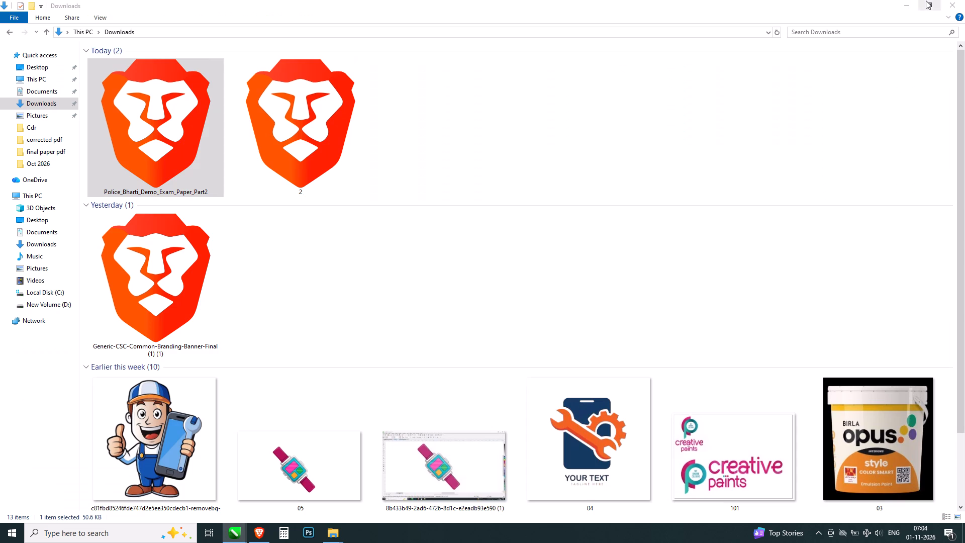
left_click(418, 154)
right_click(418, 154)
left_click(452, 196)
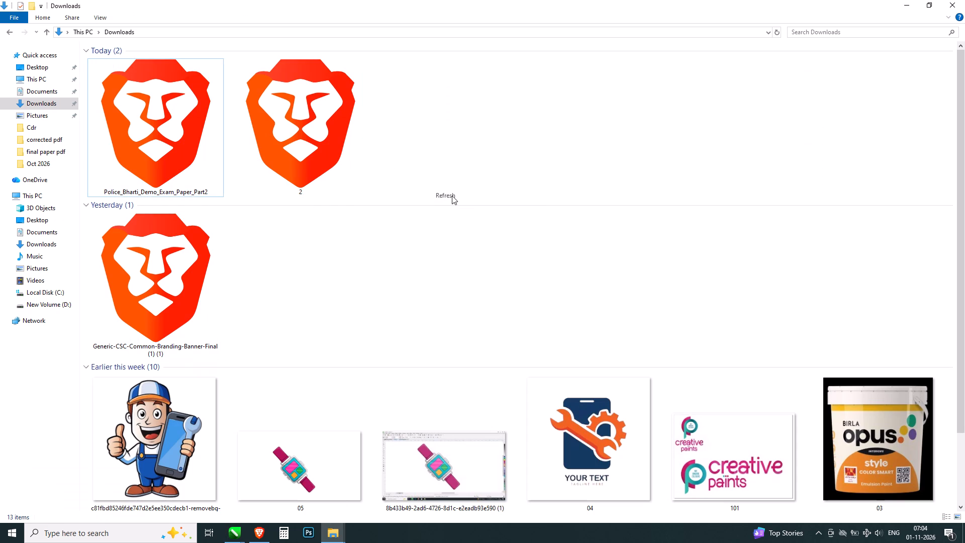
Open Police_Bharti_Demo_Exam_Paper_Part2 from Downloads and look through all its pages to check which questions it holds.
left_click(208, 146)
left_click(486, 161)
left_click(187, 148)
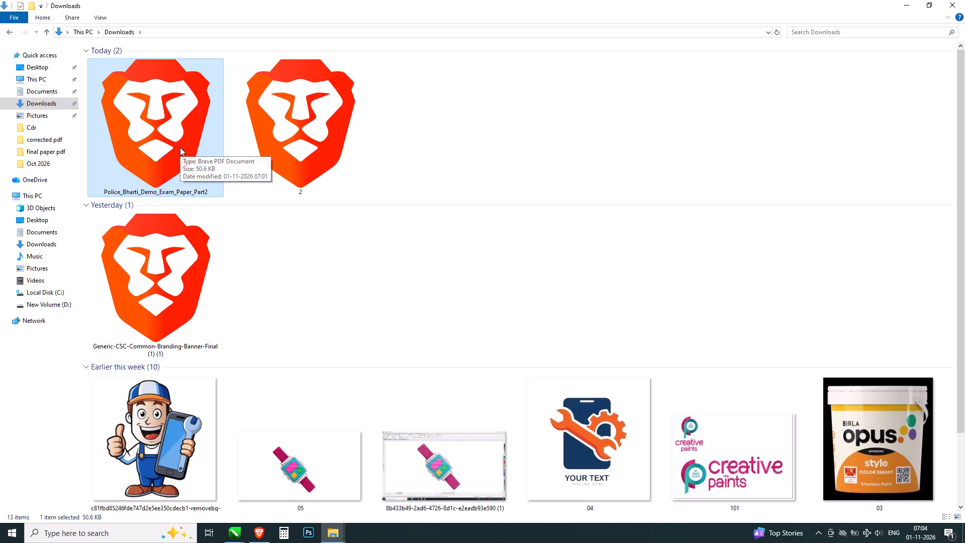
double_click(180, 147)
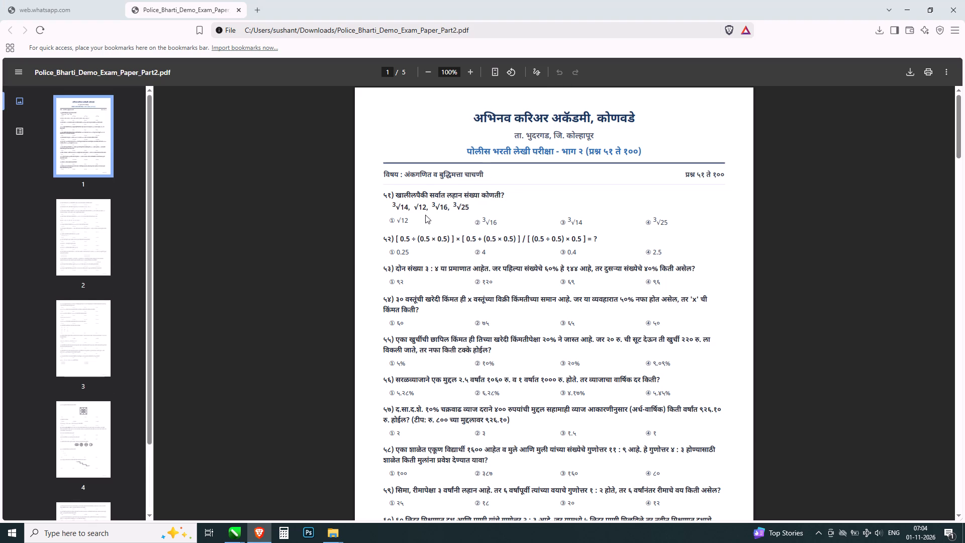
scroll(539, 258, "down", 5)
scroll(538, 262, "up", 5)
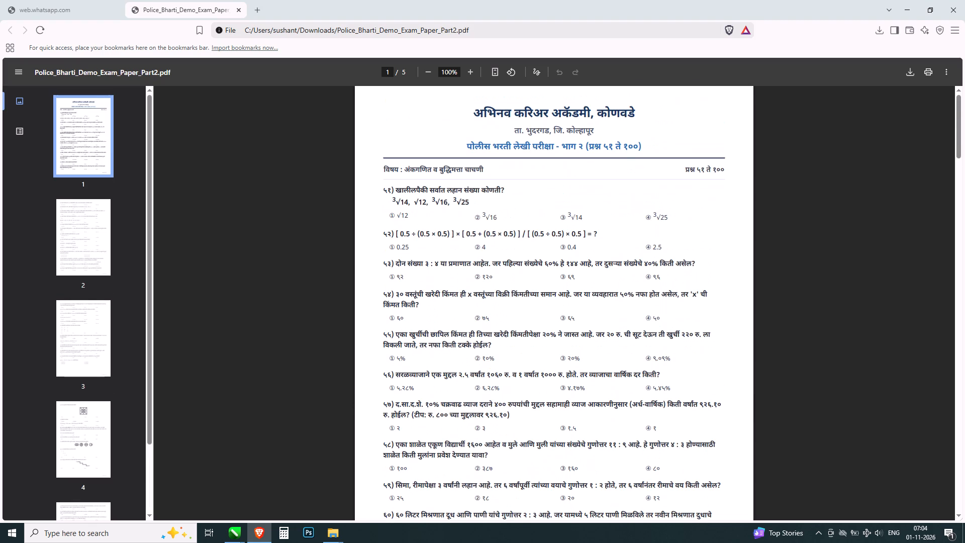
scroll(538, 262, "up", 1)
scroll(538, 262, "down", 7)
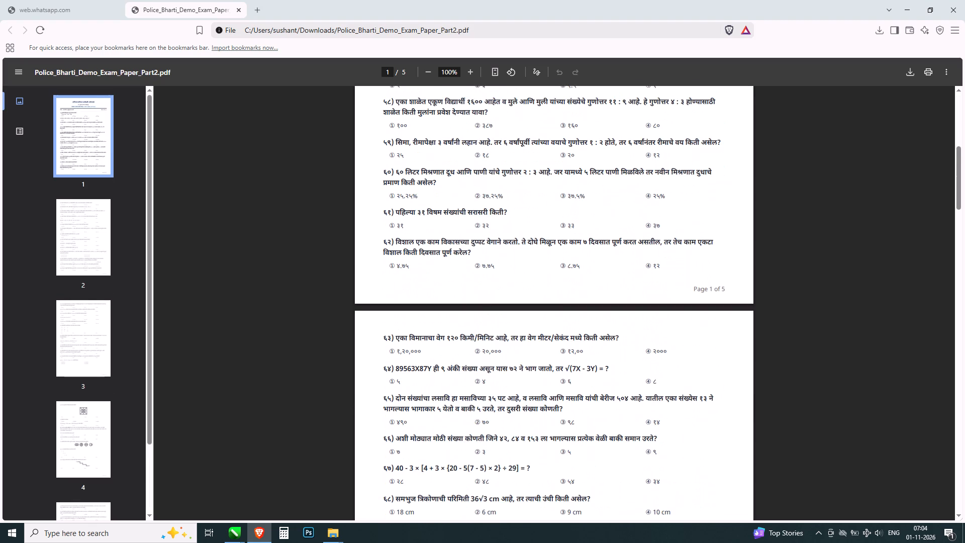
scroll(538, 262, "down", 15)
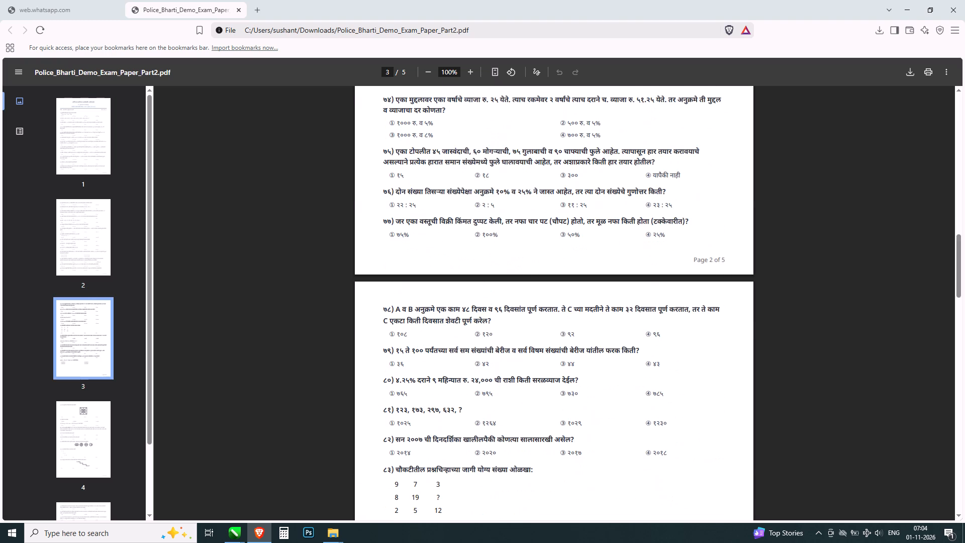
scroll(538, 262, "down", 14)
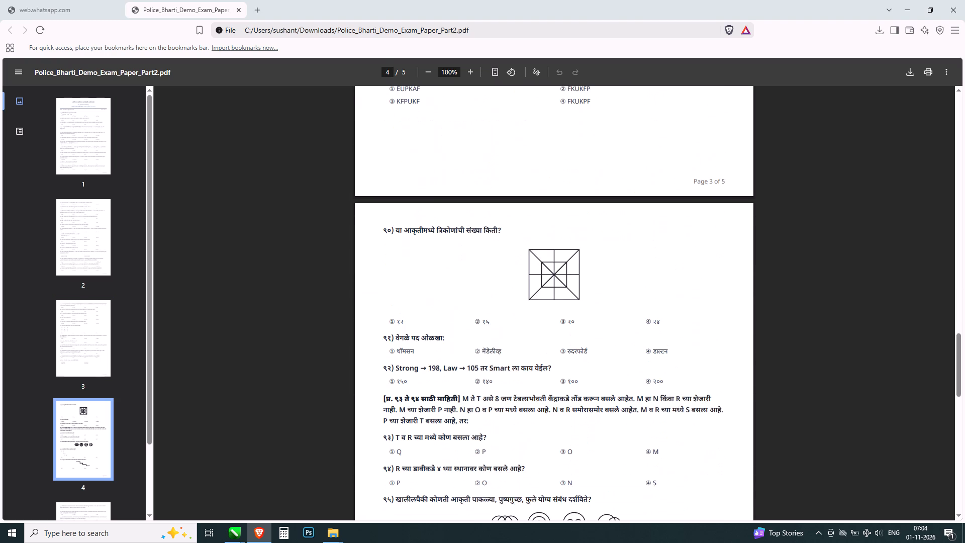
scroll(538, 262, "down", 18)
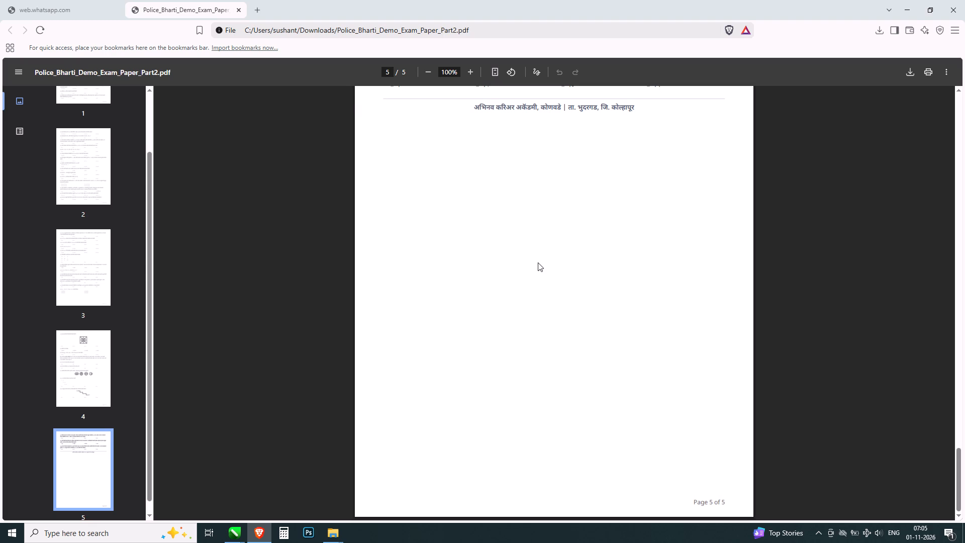
left_click(94, 157)
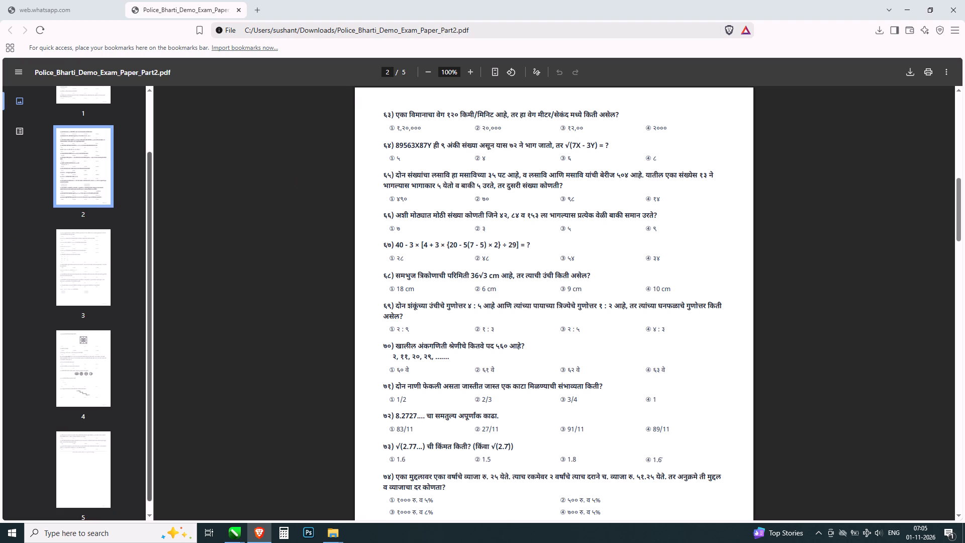
scroll(114, 118, "up", 8)
left_click(99, 128)
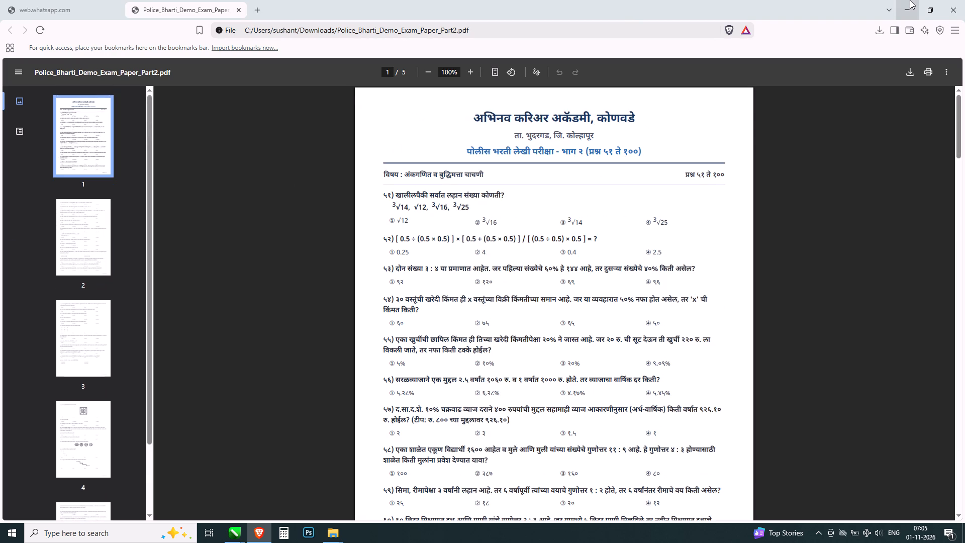
left_click(910, 0)
Open the PDF named 2 from Downloads, check the opening questions, and return to the folder.
double_click(300, 142)
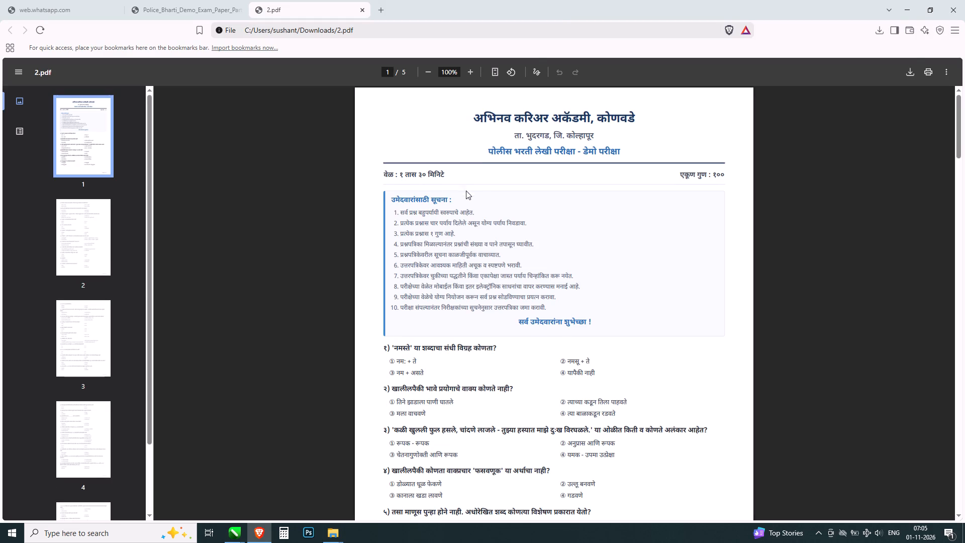
scroll(451, 244, "down", 1)
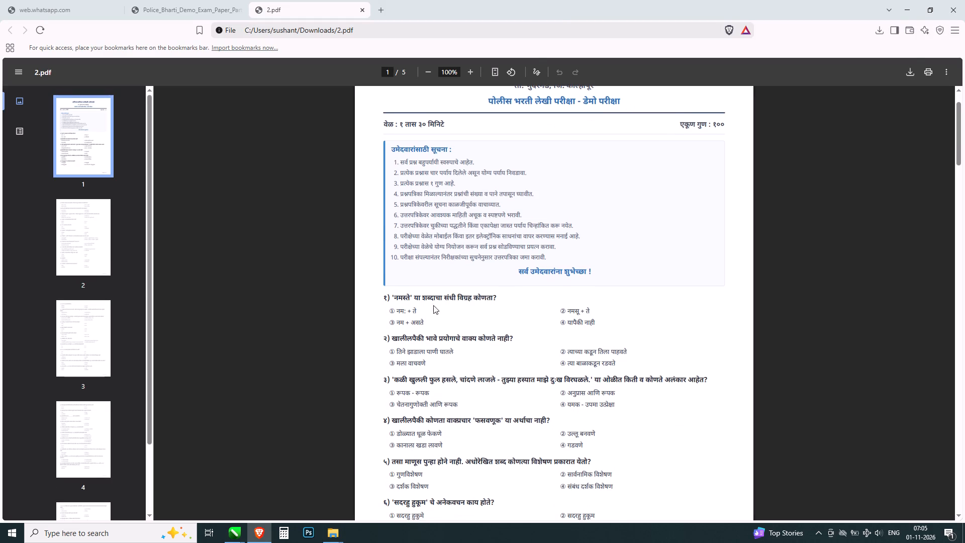
scroll(426, 358, "down", 4)
scroll(426, 358, "up", 4)
left_click(906, 4)
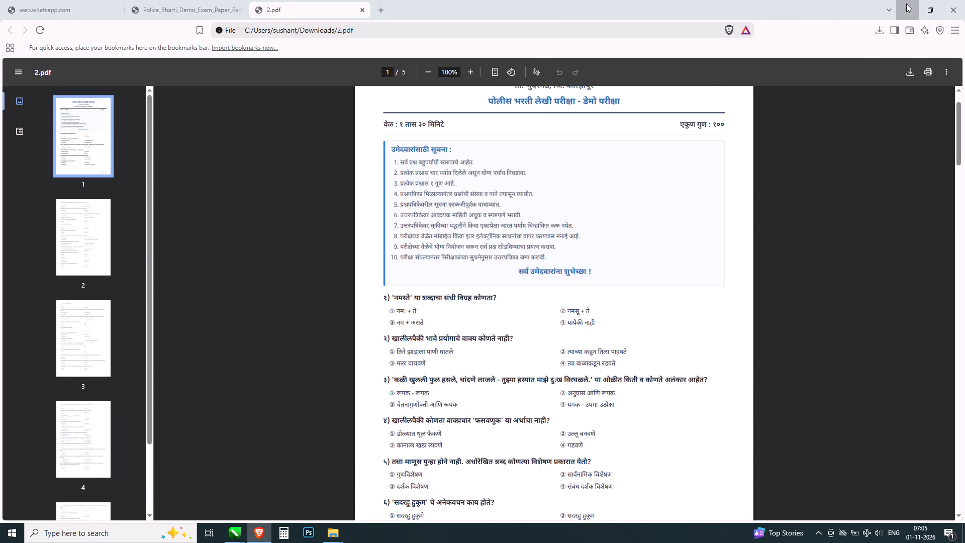
Rename the PDF named 2 in Downloads as 1.
left_click(270, 155)
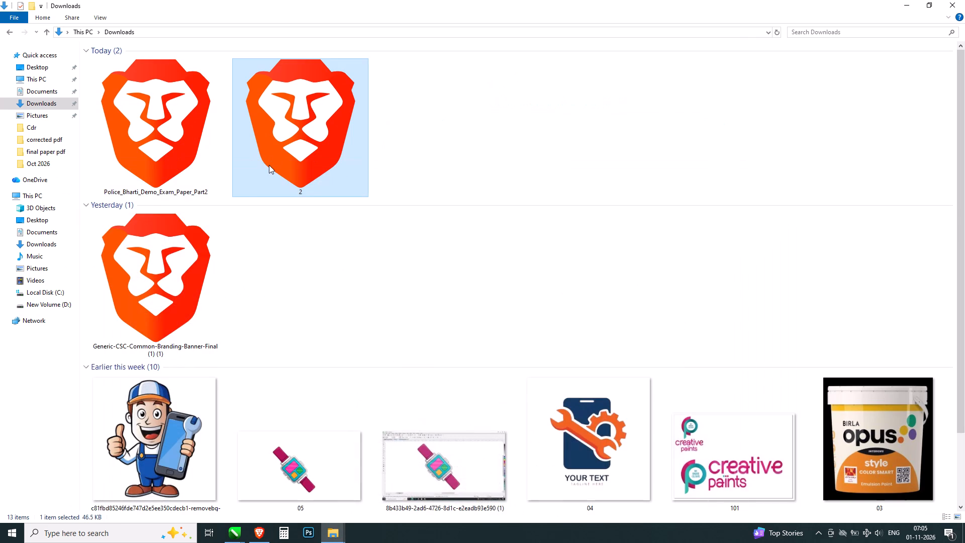
key("F2")
key("1")
key("Return")
Rename the Police_Bharti_Demo_Exam_Paper_Part2 file as 2.
left_click(149, 161)
key("F2")
key("2")
key("Return")
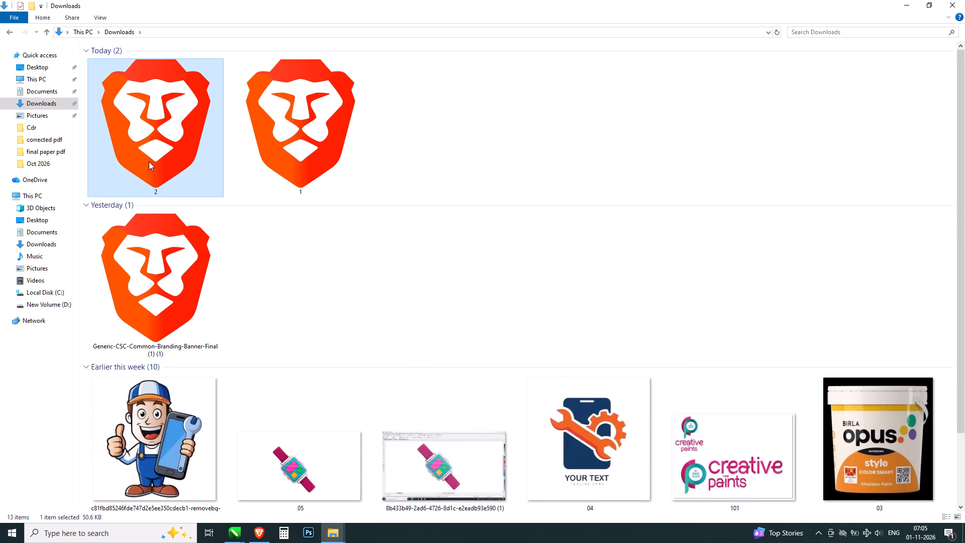
Switch to CorelDRAW and import only page 1 of the PDF named 1 into the drawing, with text as curves.
left_click(326, 149)
left_click(490, 97)
left_click_drag(321, 141, 245, 541)
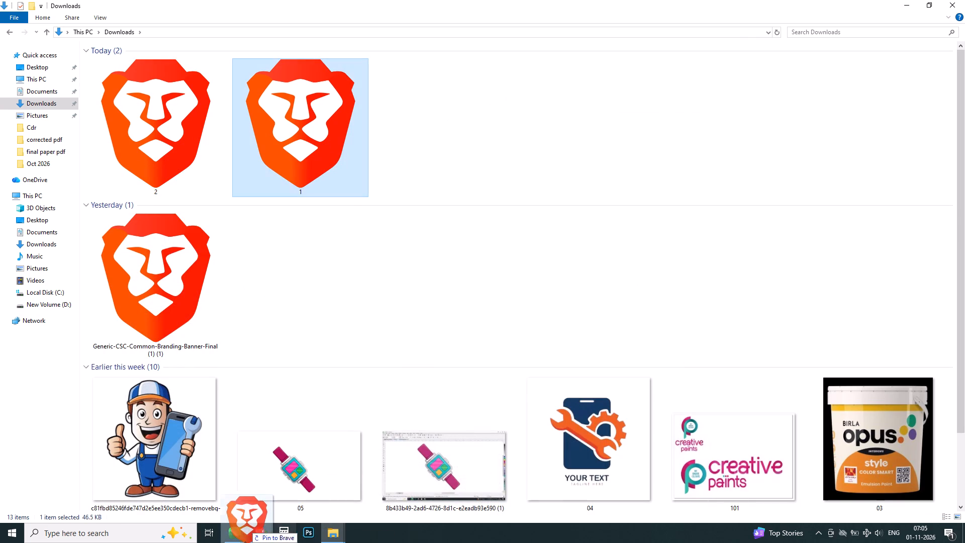
left_click_drag(245, 541, 322, 314)
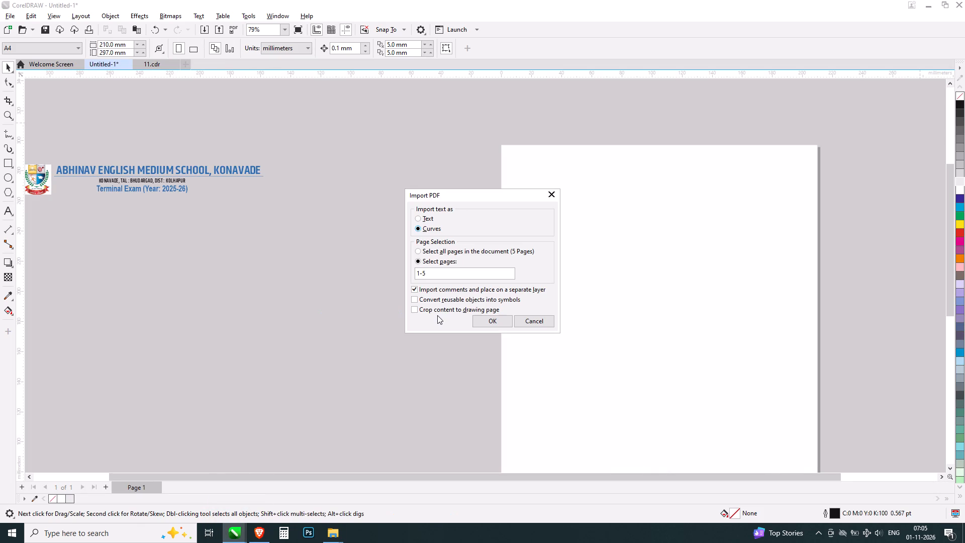
left_click_drag(445, 269, 322, 290)
key("1")
key("Return")
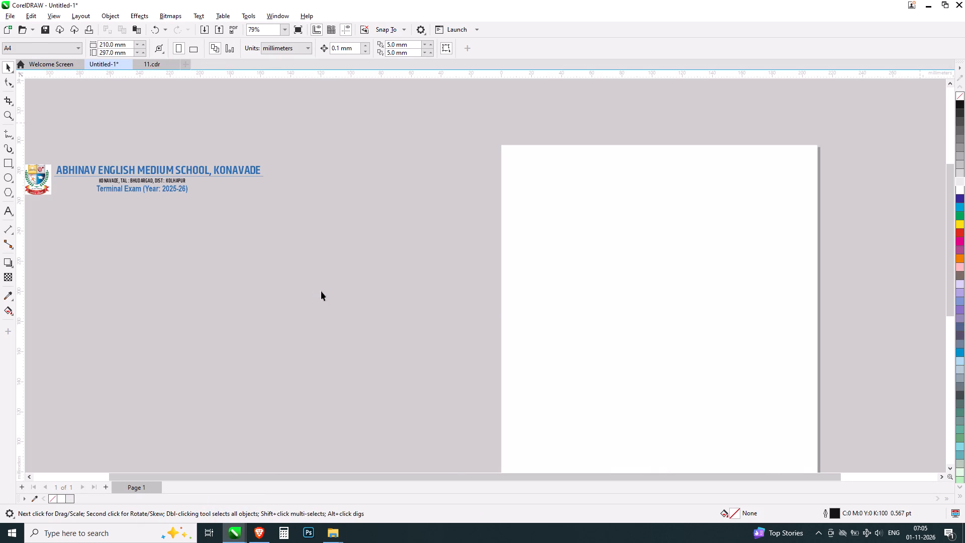
scroll(347, 302, "down", 3)
left_click(454, 173)
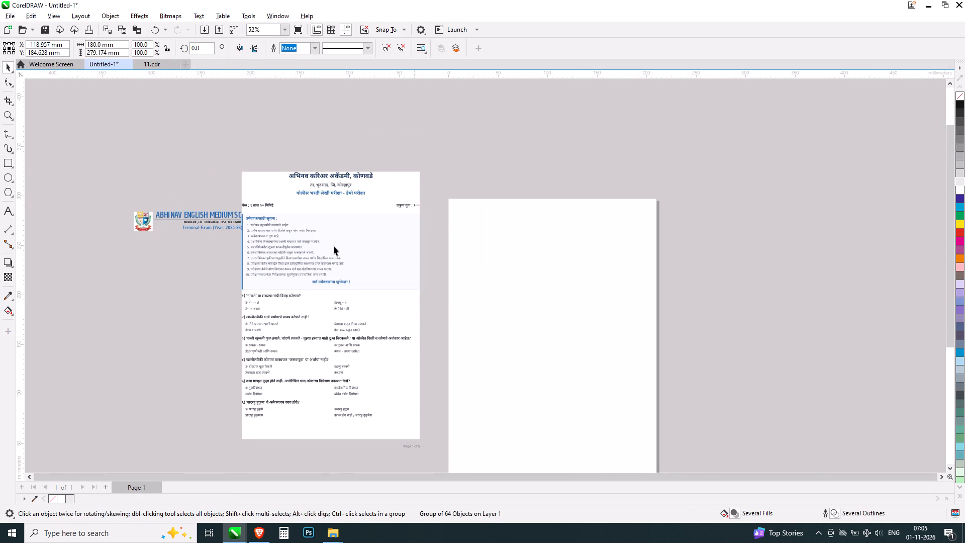
Centre the imported exam page on the A4 drawing page.
left_click(334, 246)
left_click_drag(317, 251, 862, 216)
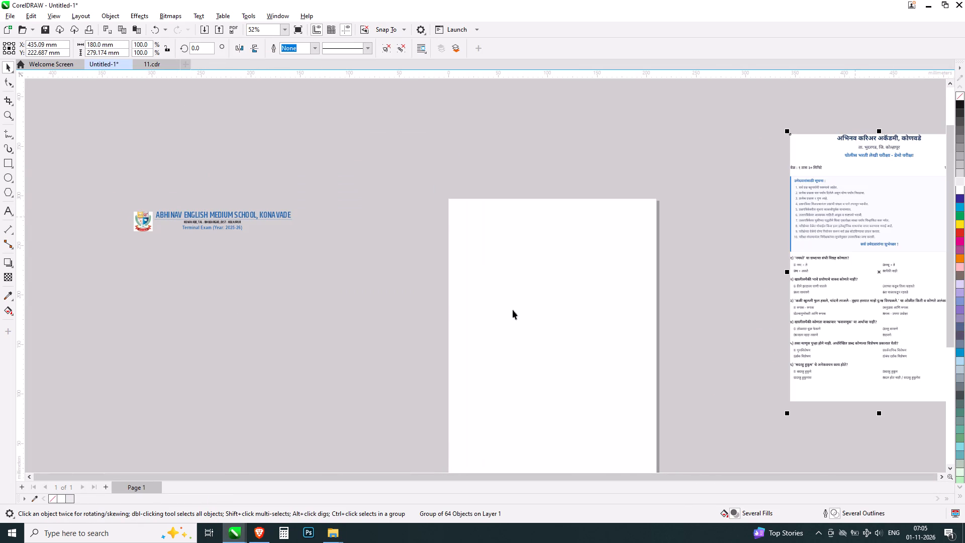
scroll(376, 261, "down", 2)
scroll(848, 230, "up", 2)
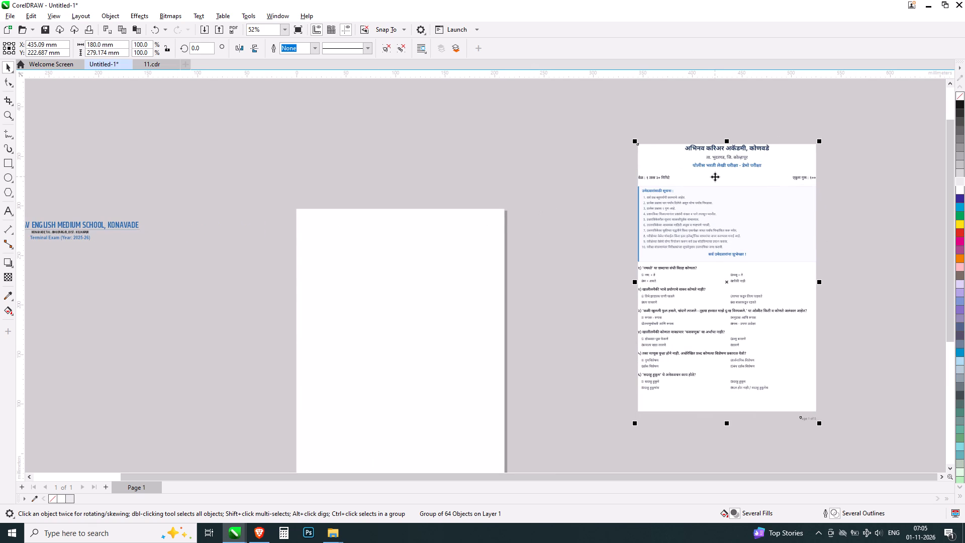
key("p")
left_click(637, 157)
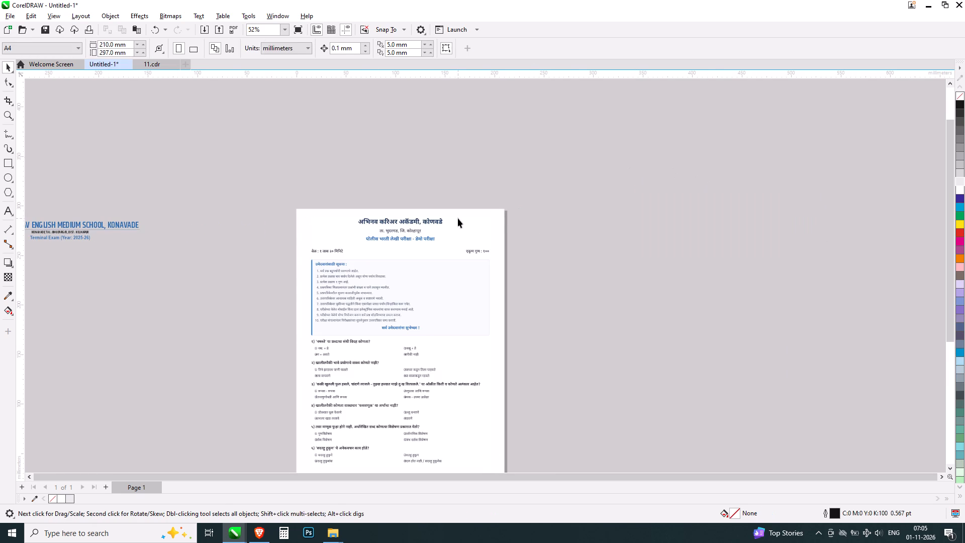
Ungroup the imported exam page into separate objects.
scroll(458, 218, "down", 1)
left_click(451, 322)
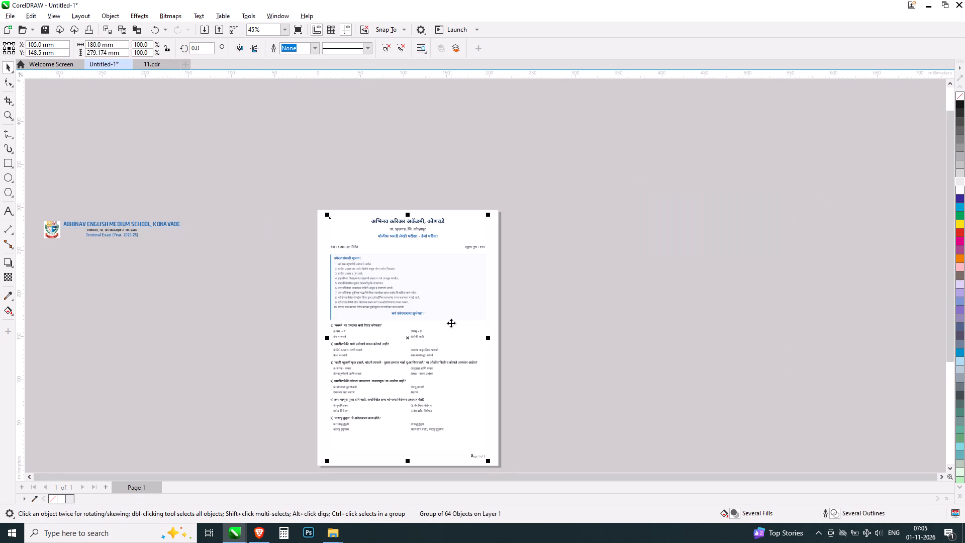
key("ctrl+u")
left_click(547, 179)
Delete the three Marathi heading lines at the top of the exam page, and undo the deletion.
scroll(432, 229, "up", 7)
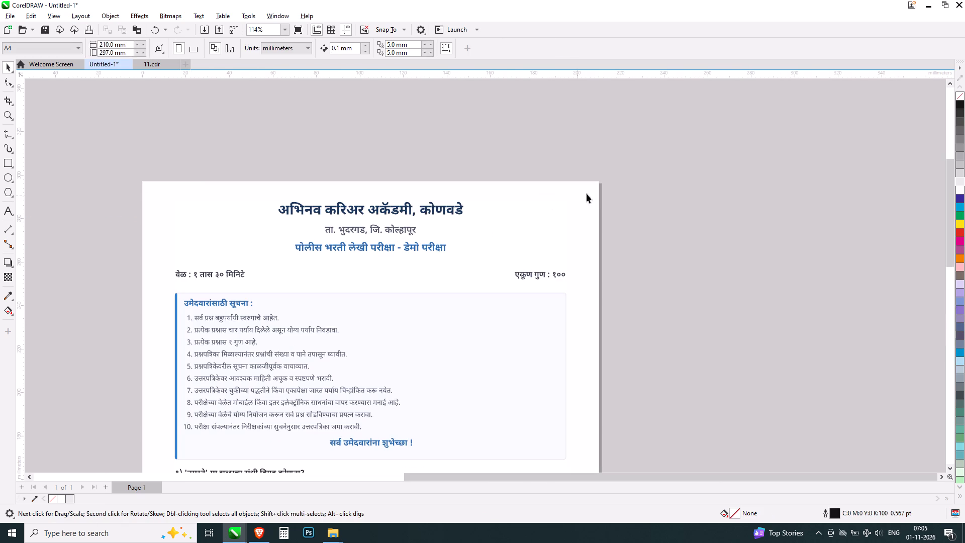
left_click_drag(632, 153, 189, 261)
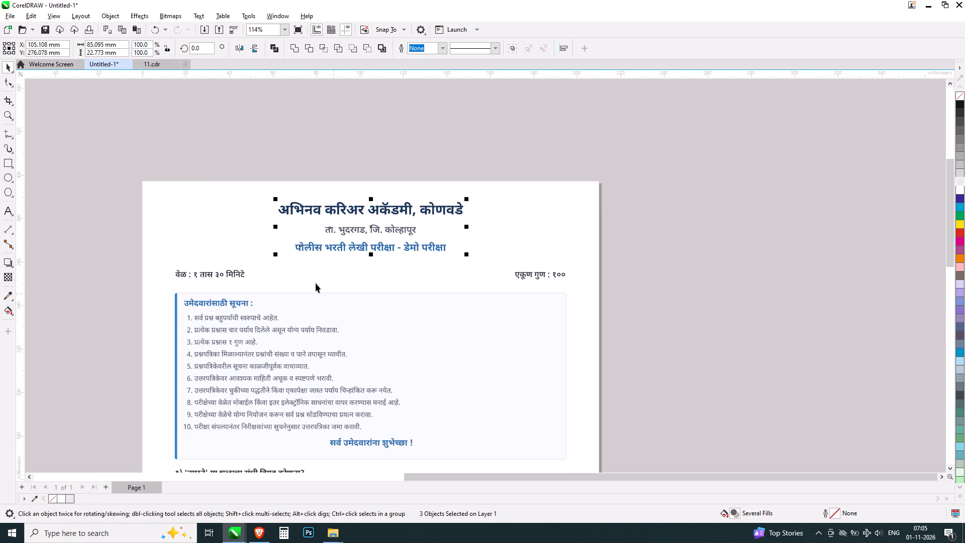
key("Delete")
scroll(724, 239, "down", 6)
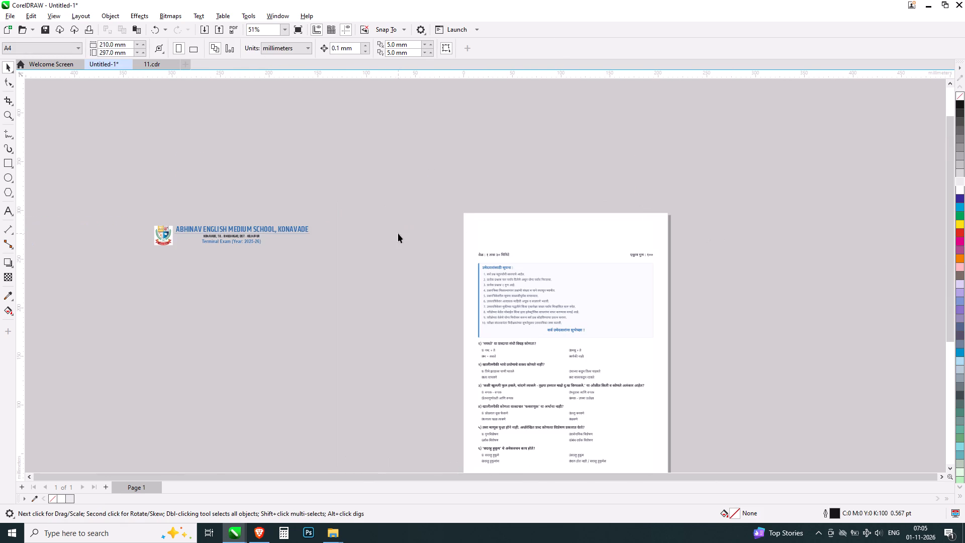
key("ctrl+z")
Move the three Marathi heading lines off the page into the empty area above it.
left_click_drag(577, 235, 482, 127)
left_click(371, 187)
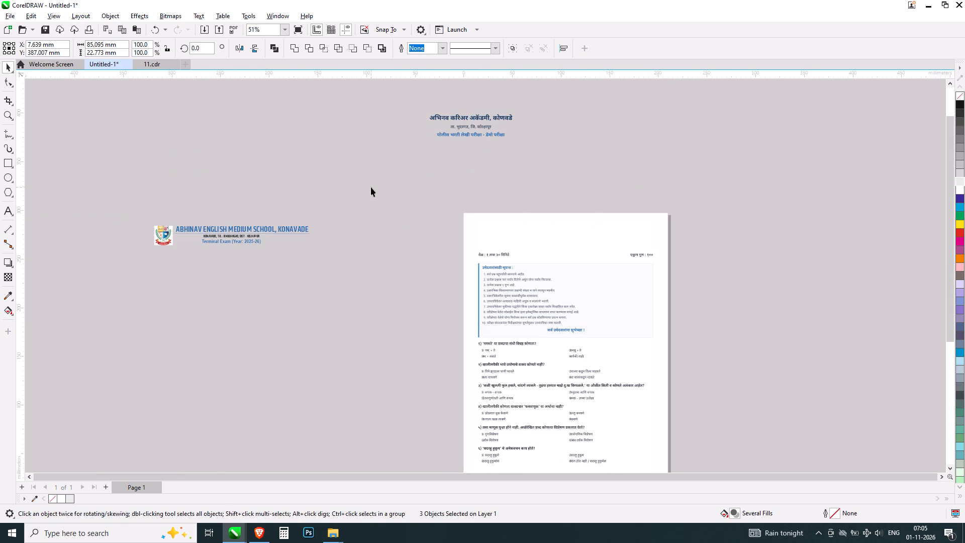
Move the ABHINAV ENGLISH MEDIUM SCHOOL, KONAVADE title to just above the exam page.
scroll(289, 171, "up", 1)
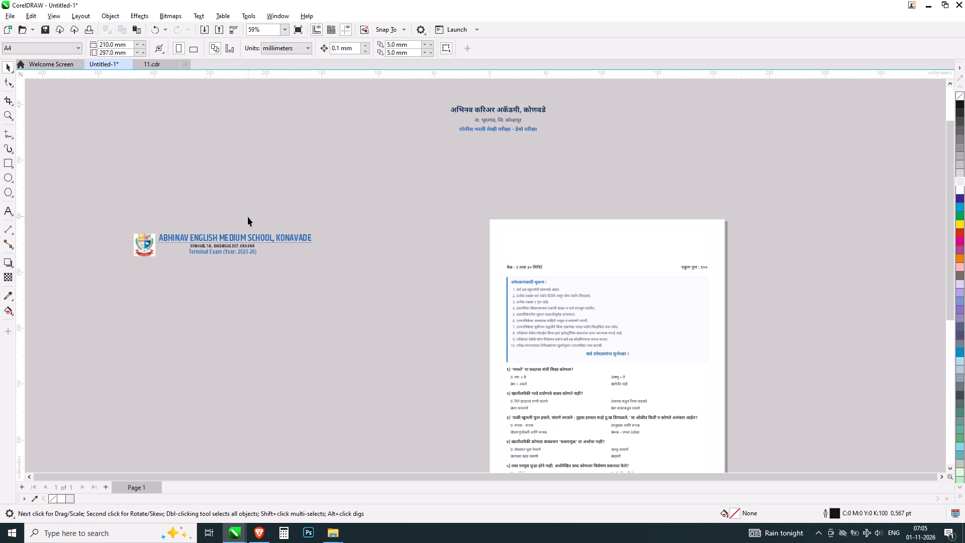
left_click(243, 232)
left_click(237, 239)
left_click_drag(252, 239, 615, 196)
scroll(611, 193, "up", 2)
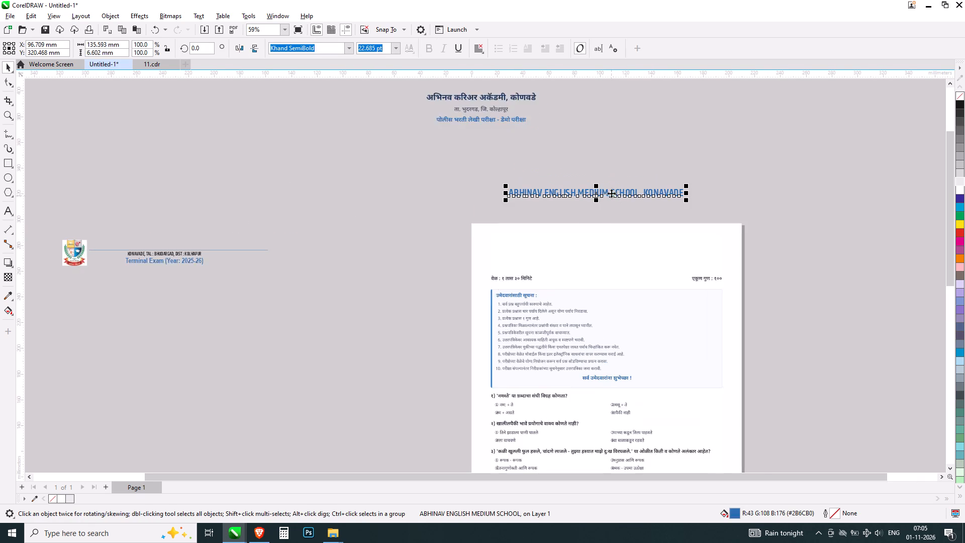
Move the school crest logo above the exam page, close beside the start of the school title.
scroll(636, 200, "down", 3)
left_click_drag(218, 242, 524, 200)
scroll(615, 180, "up", 6)
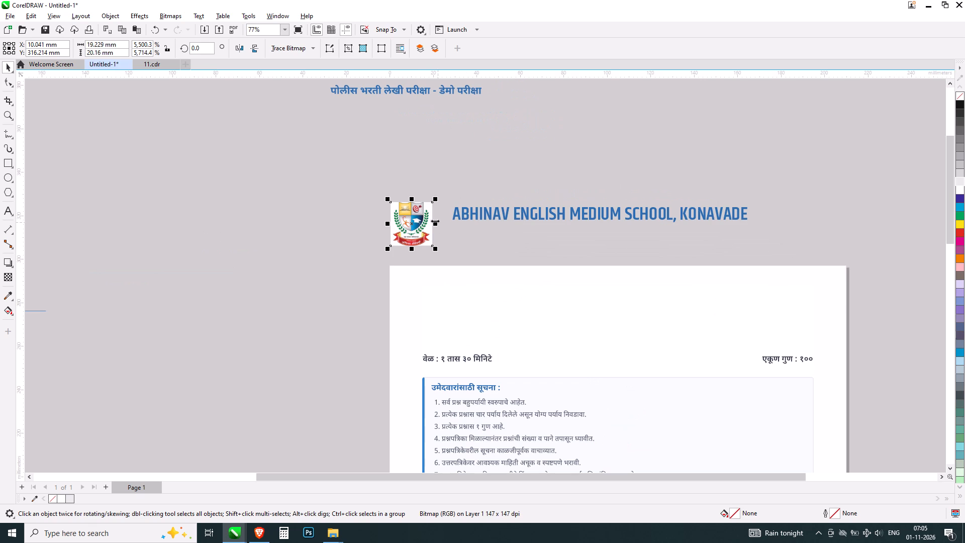
left_click_drag(418, 220, 428, 220)
Replace the English school title beside the crest with the Marathi academy name, beginning अभिनव करिअर.
triple_click(537, 212)
left_click(537, 212)
left_click(549, 218)
triple_click(546, 217)
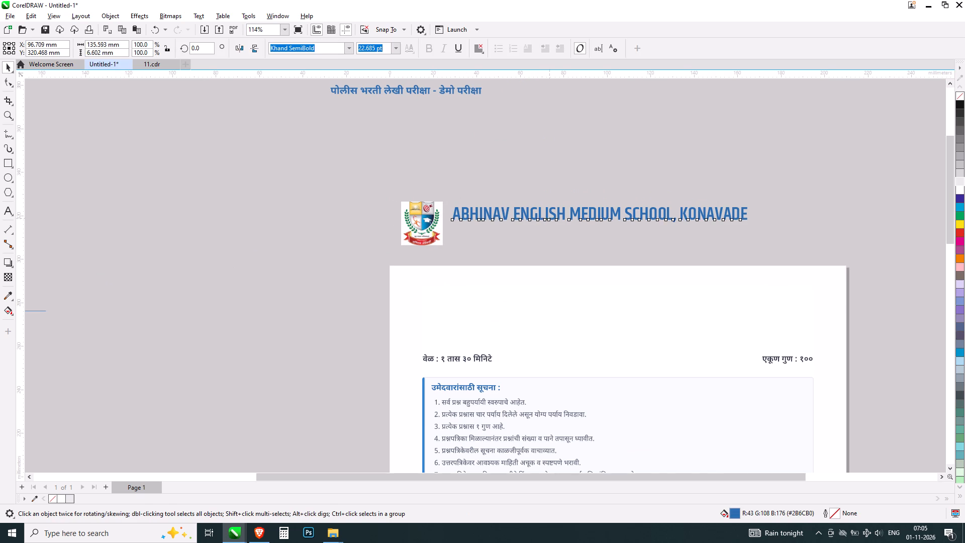
triple_click(546, 217)
left_click(546, 217)
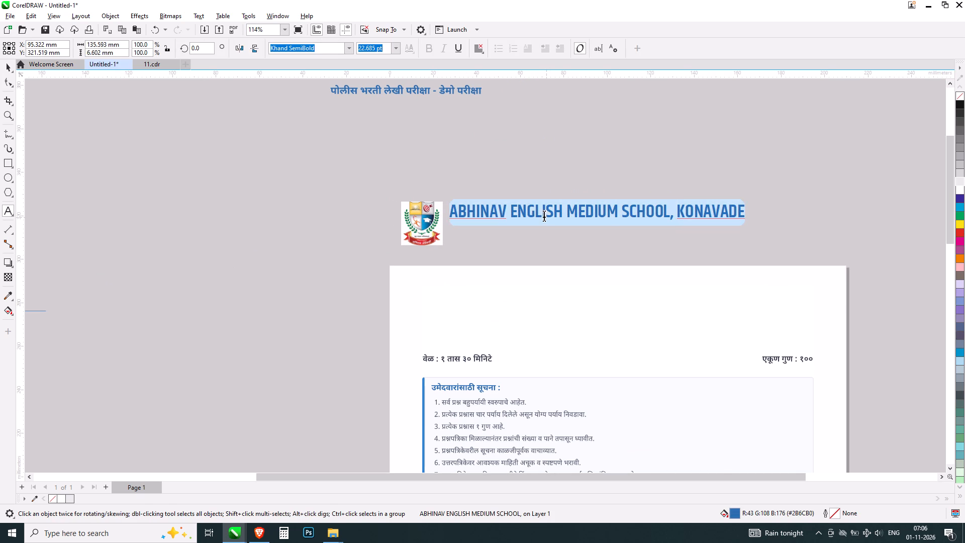
key("BackSpace")
type("an")
key("BackSpace")
key("BackSpace")
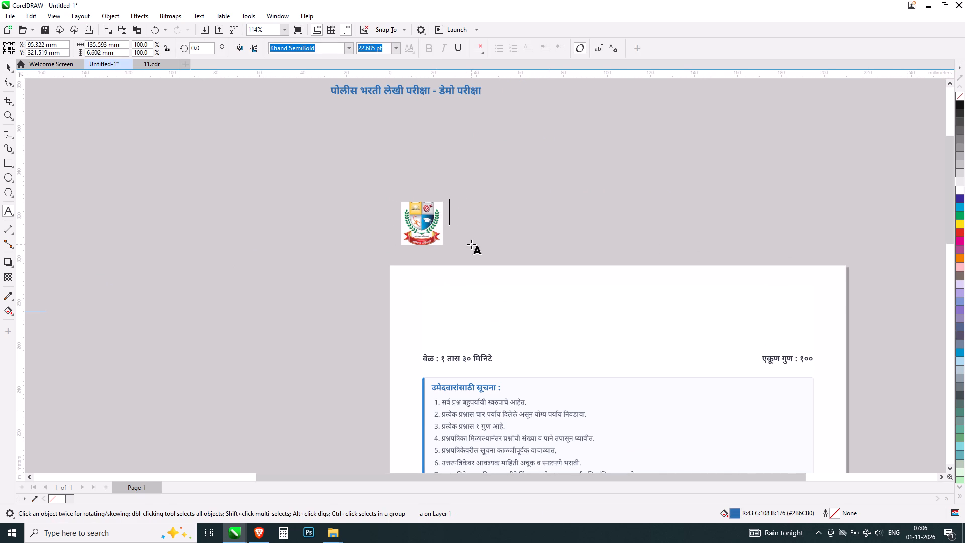
type("abhinn")
key("BackSpace")
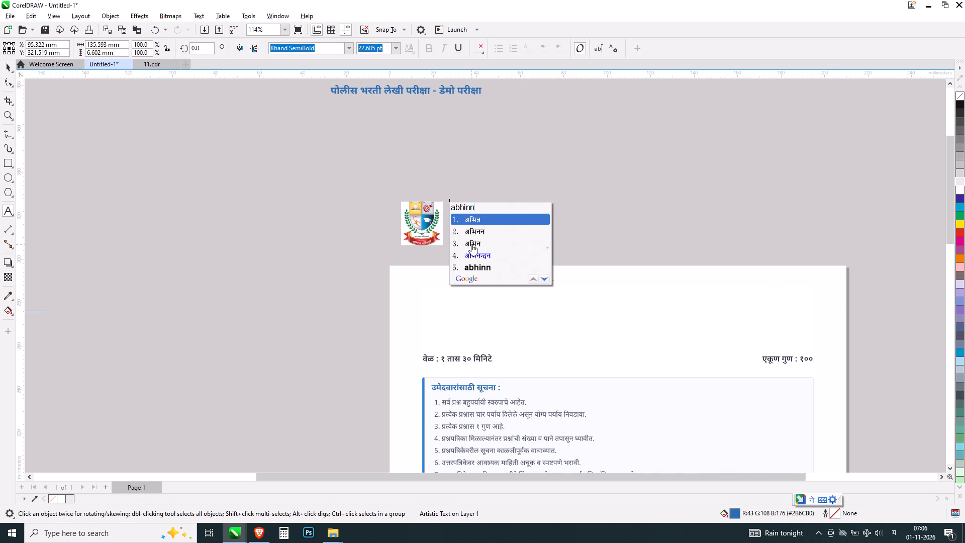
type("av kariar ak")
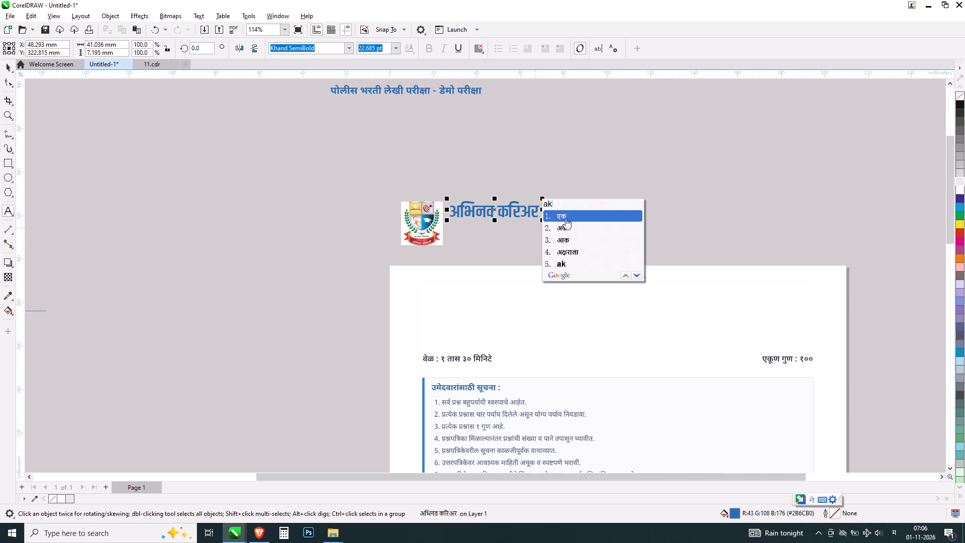
Switch to the Brave browser, and in the Windows network settings turn airplane mode off and Wi-Fi on.
left_click(258, 531)
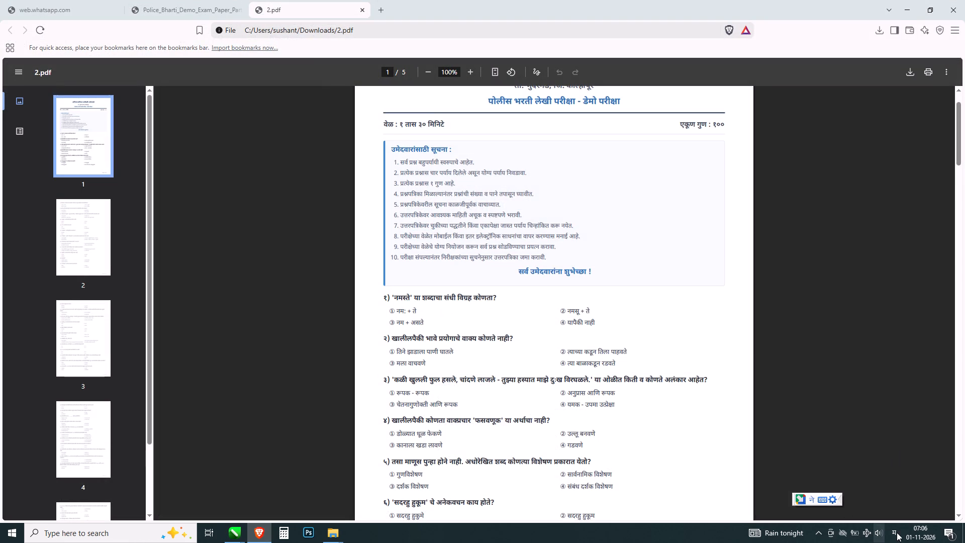
left_click(863, 531)
left_click(846, 504)
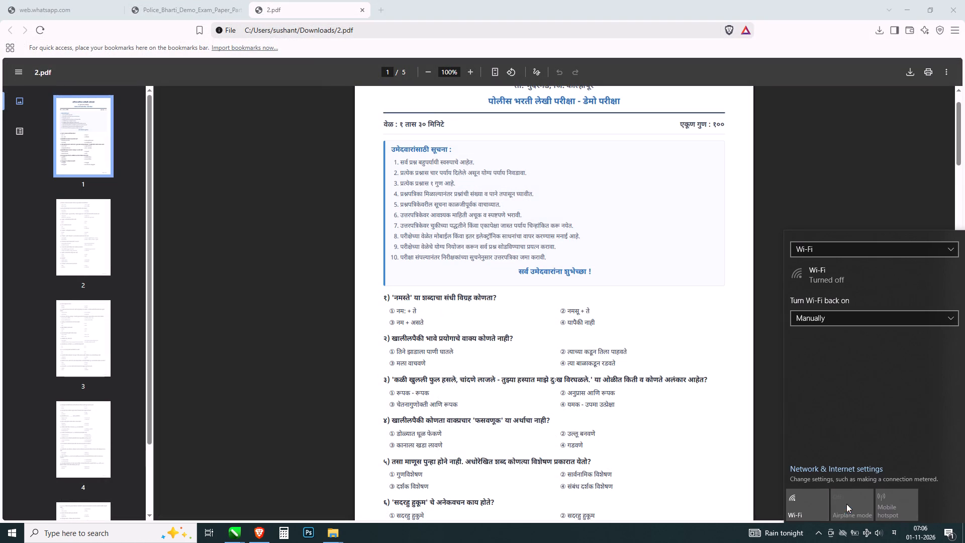
left_click(811, 518)
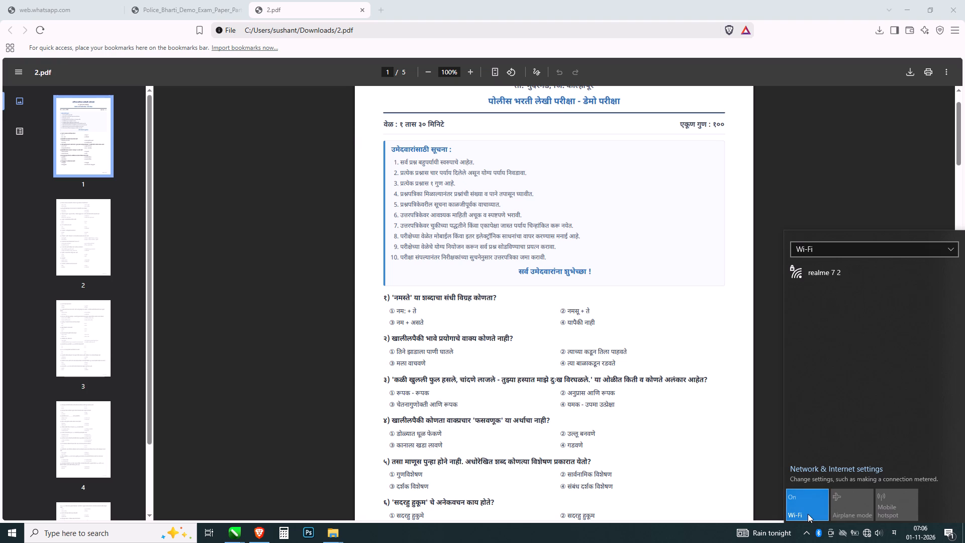
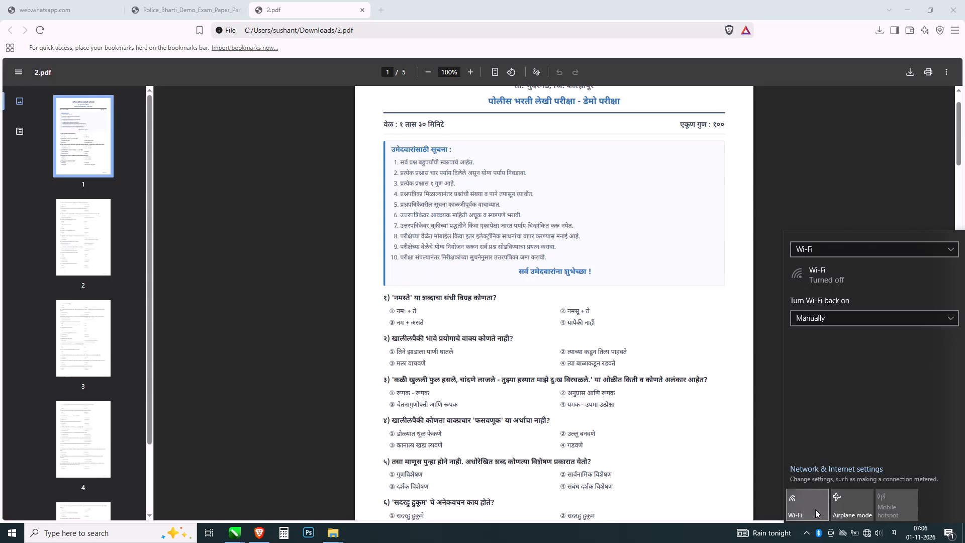
Turn Wi-Fi on, toggle it off and on again, and select the realme 7 2 network.
left_click(815, 509)
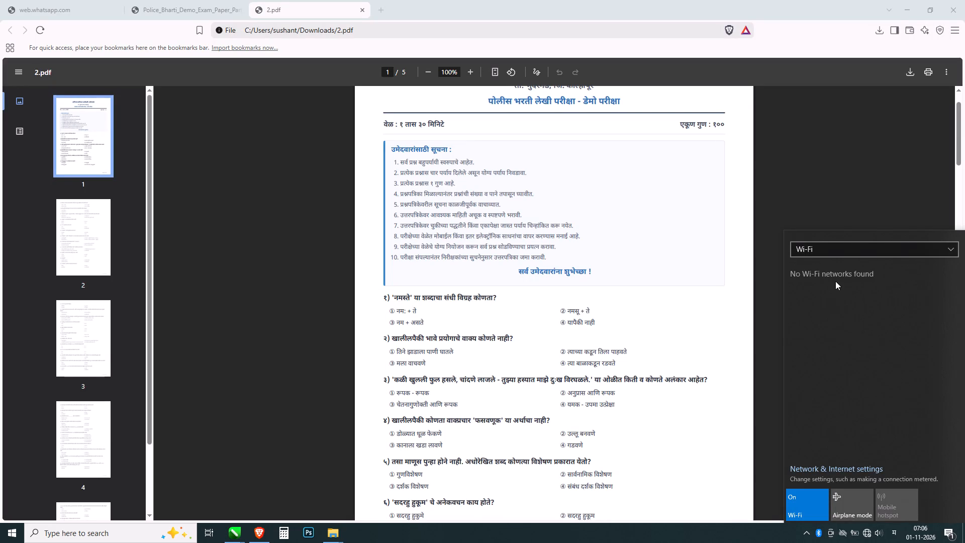
left_click(818, 500)
left_click(816, 506)
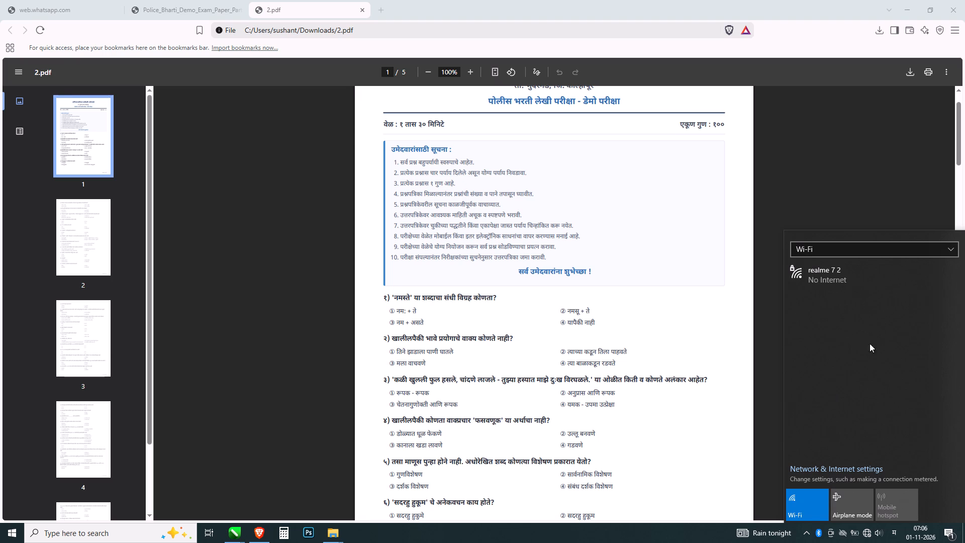
left_click(860, 281)
left_click(888, 210)
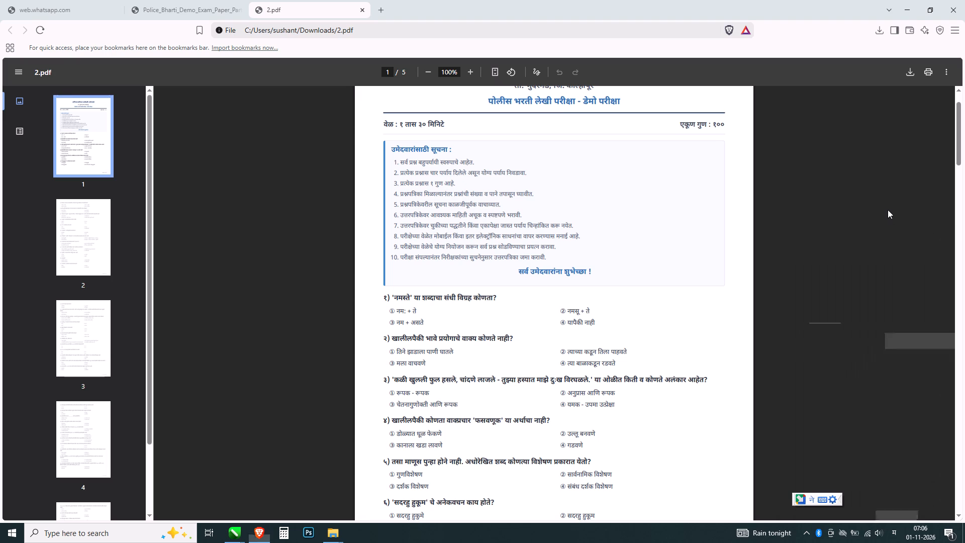
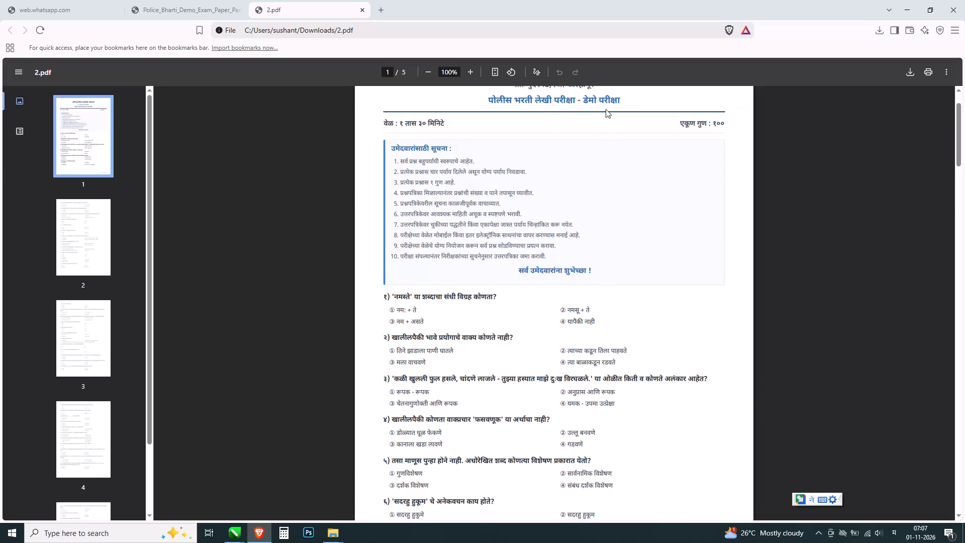
Check the academy name in the 2.pdf heading, and in CorelDRAW remove the mistaken word एक after अभिनव करिअर, keeping a trailing space.
scroll(586, 163, "up", 5)
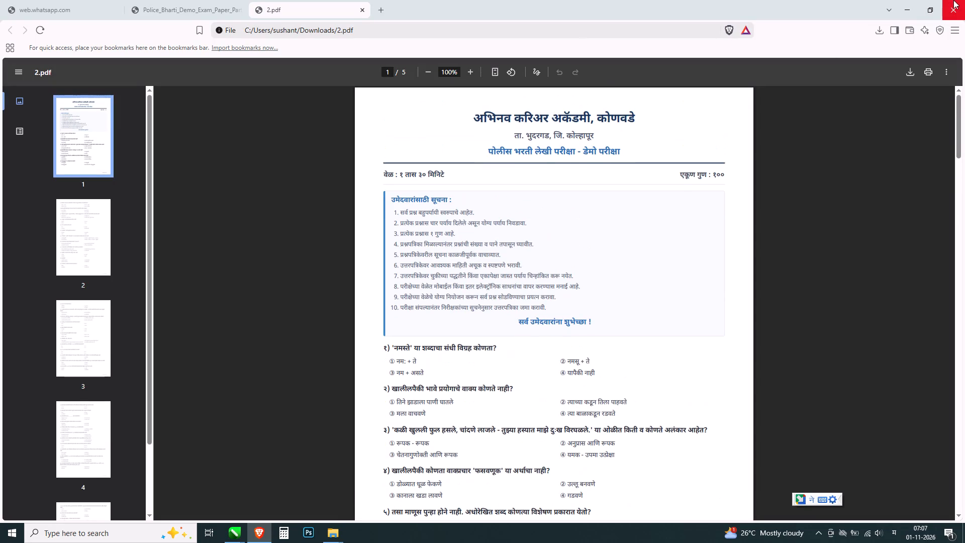
left_click(910, 0)
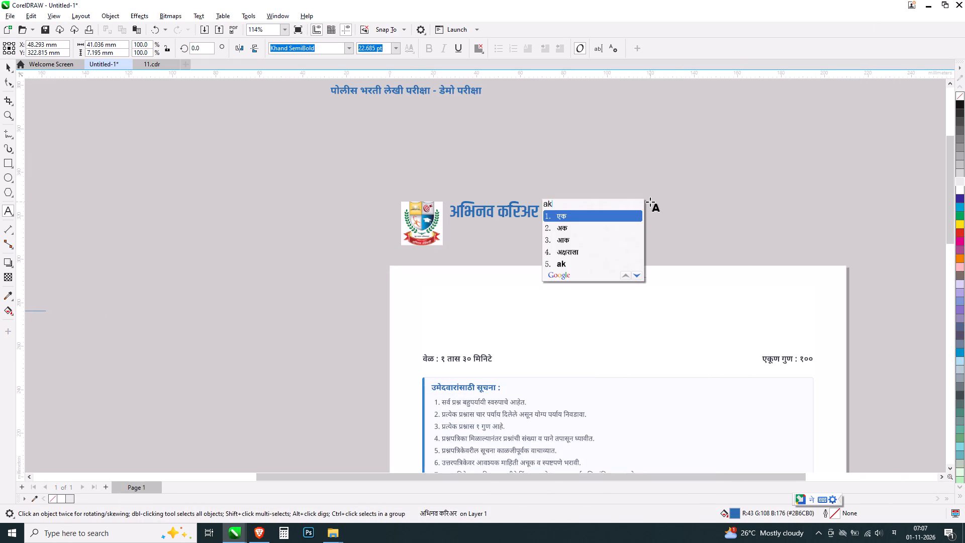
key("ctrl+space")
left_click(653, 200)
left_click(546, 213)
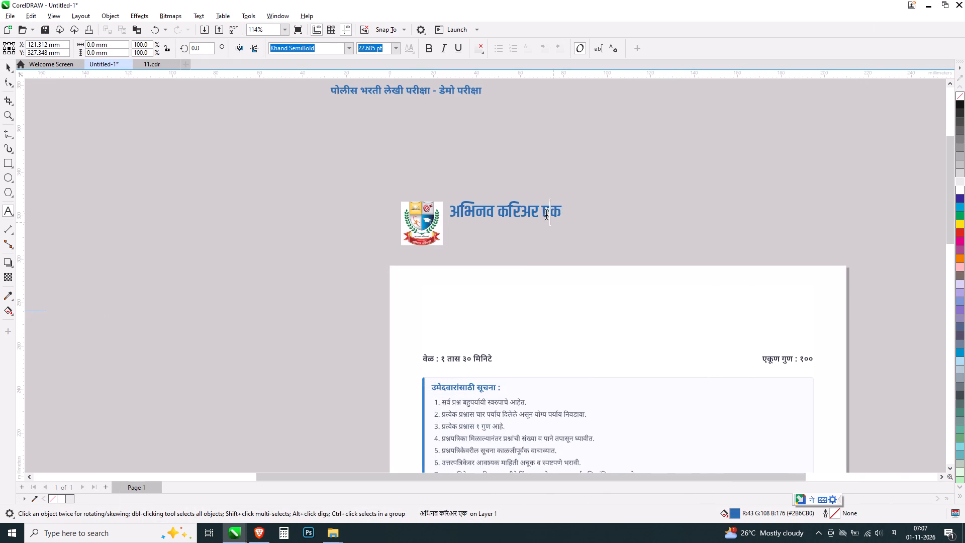
left_click_drag(540, 209, 596, 219)
key("BackSpace")
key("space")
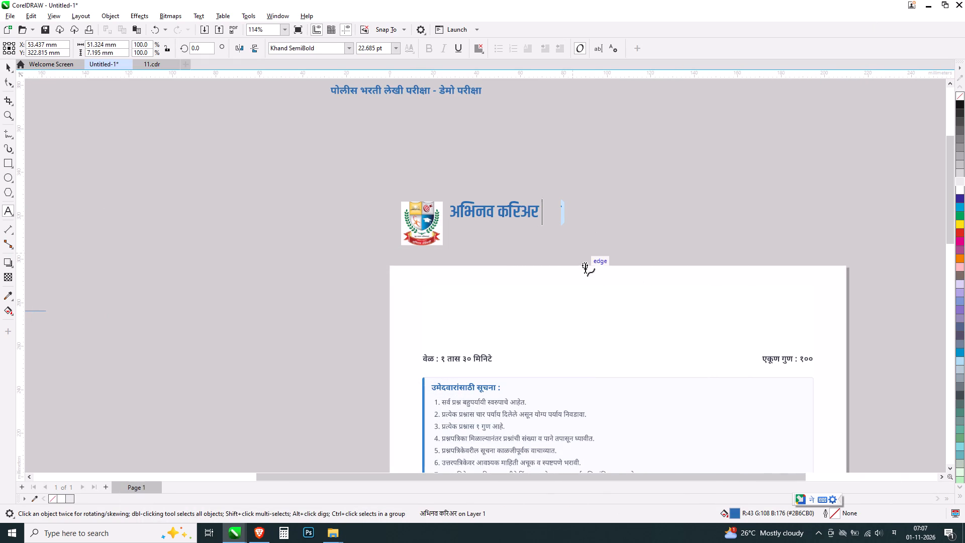
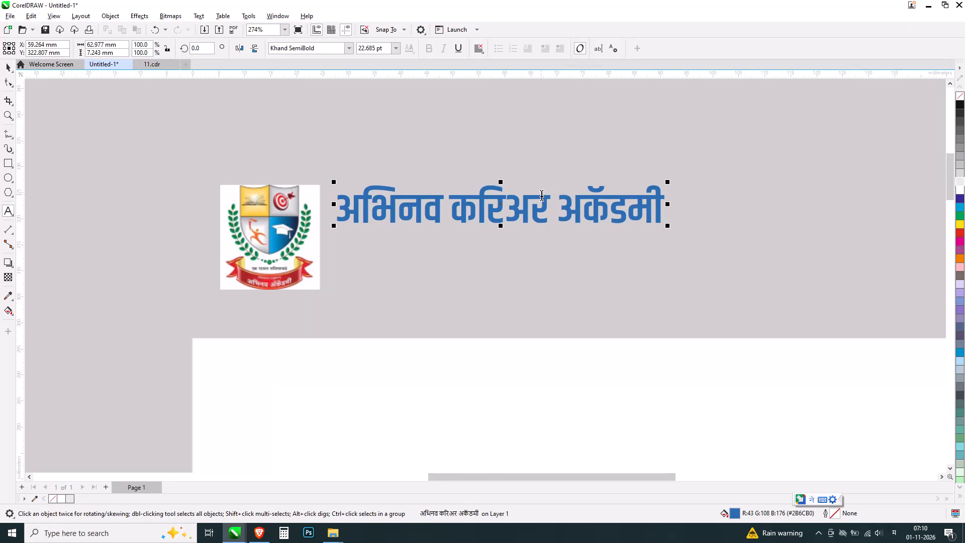
Complete the academy name beside the crest by adding a comma and the place name कोनवडे.
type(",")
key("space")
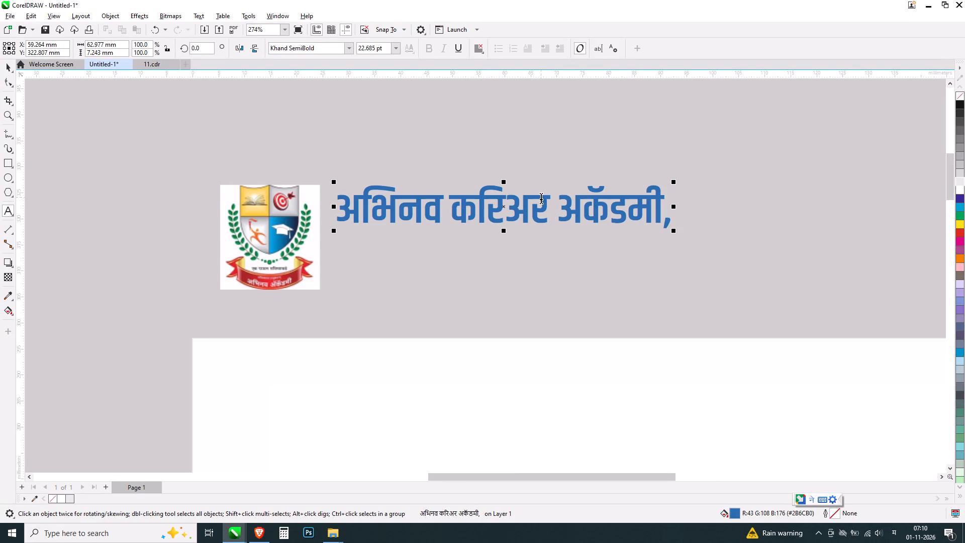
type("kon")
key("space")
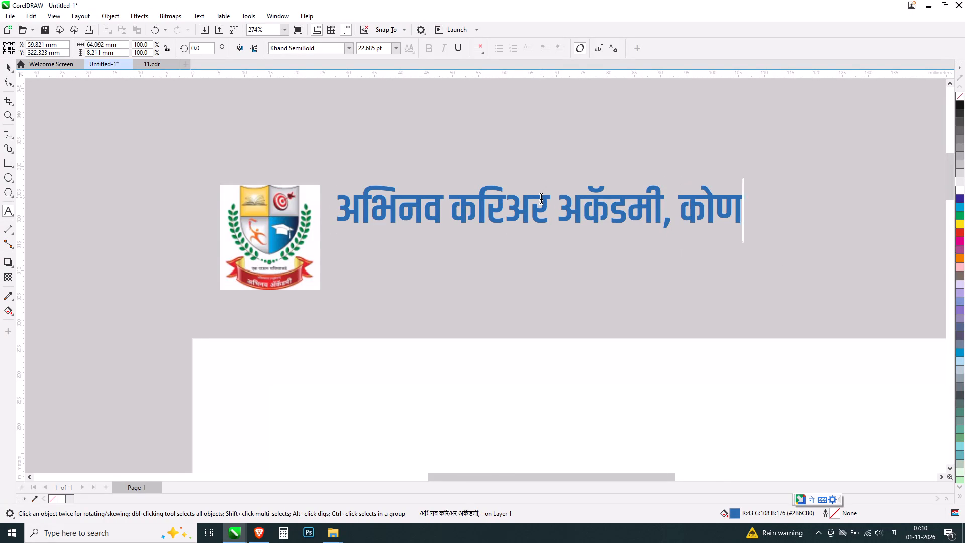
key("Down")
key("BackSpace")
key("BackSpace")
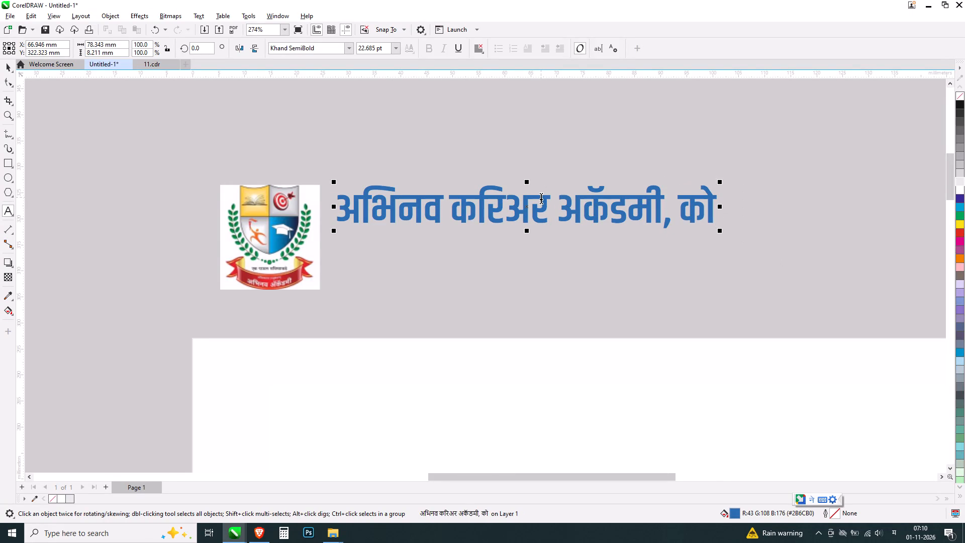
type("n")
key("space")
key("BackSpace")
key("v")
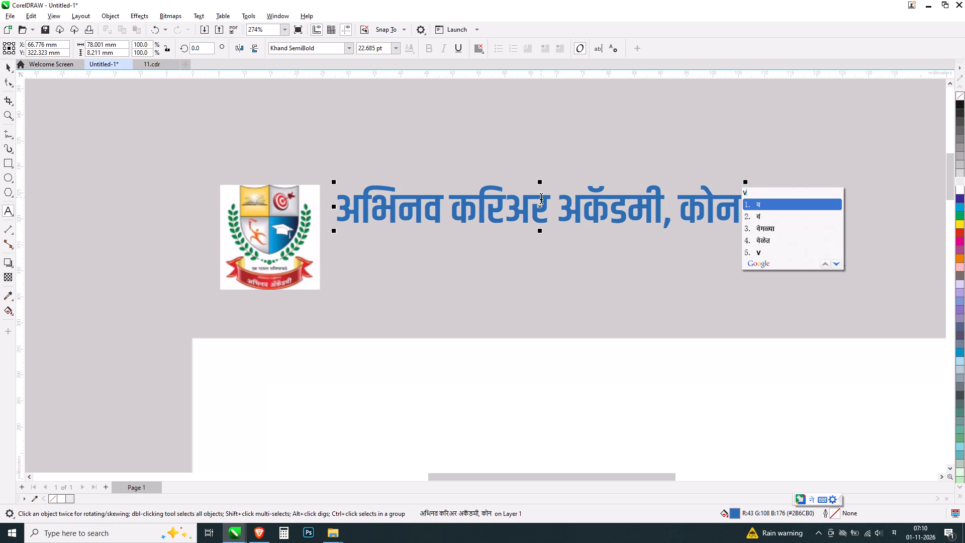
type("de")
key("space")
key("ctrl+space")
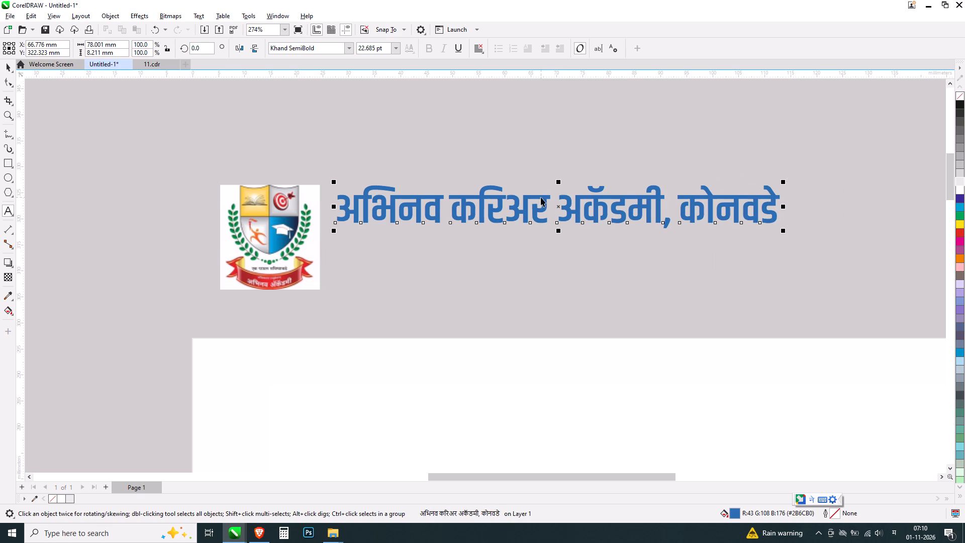
Change the font of the Marathi academy name beside the crest to Khand (Bold).
scroll(532, 227, "down", 11)
scroll(613, 189, "up", 5)
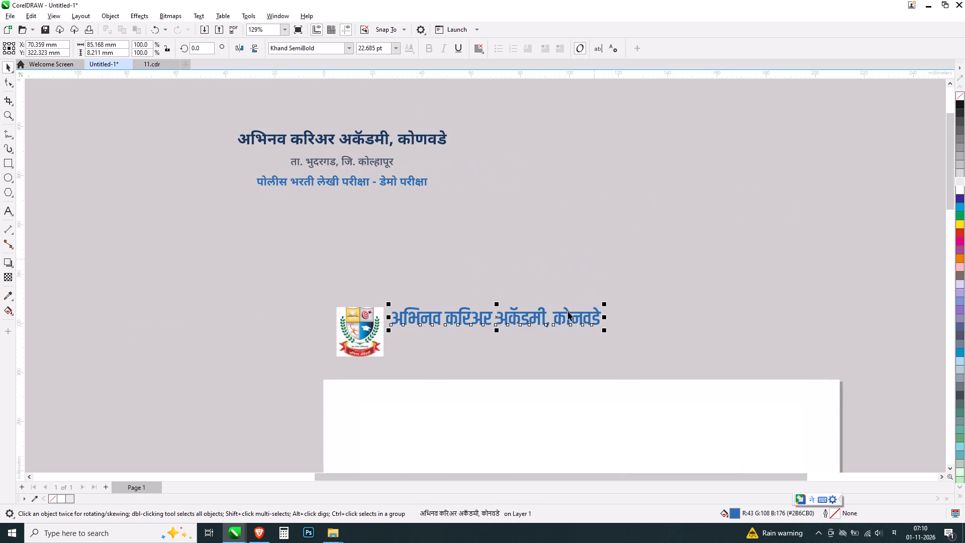
left_click(576, 326)
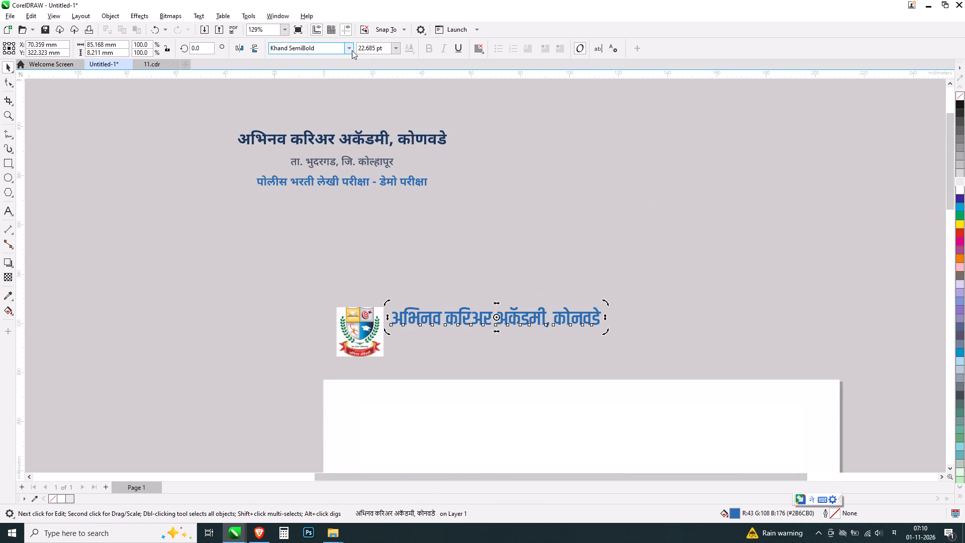
left_click(352, 49)
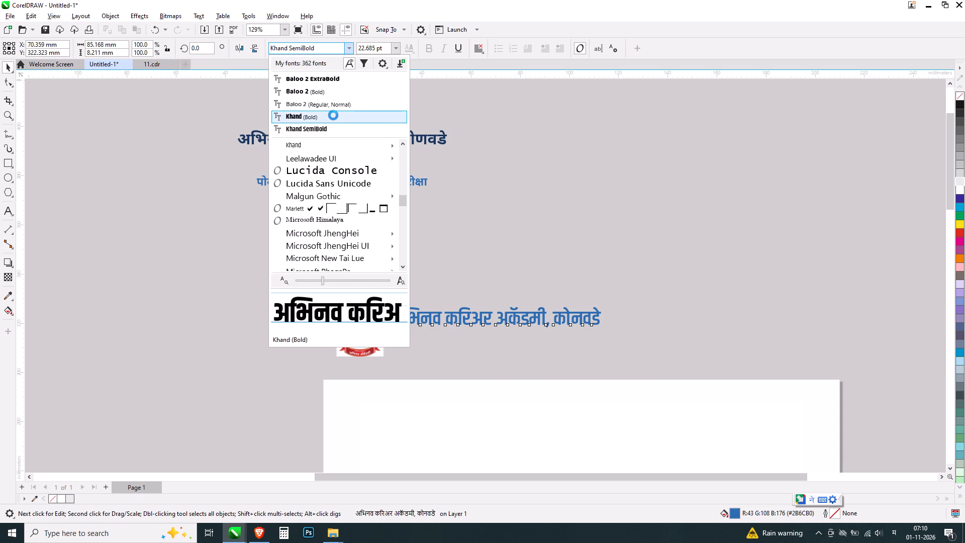
left_click(333, 115)
left_click(696, 290)
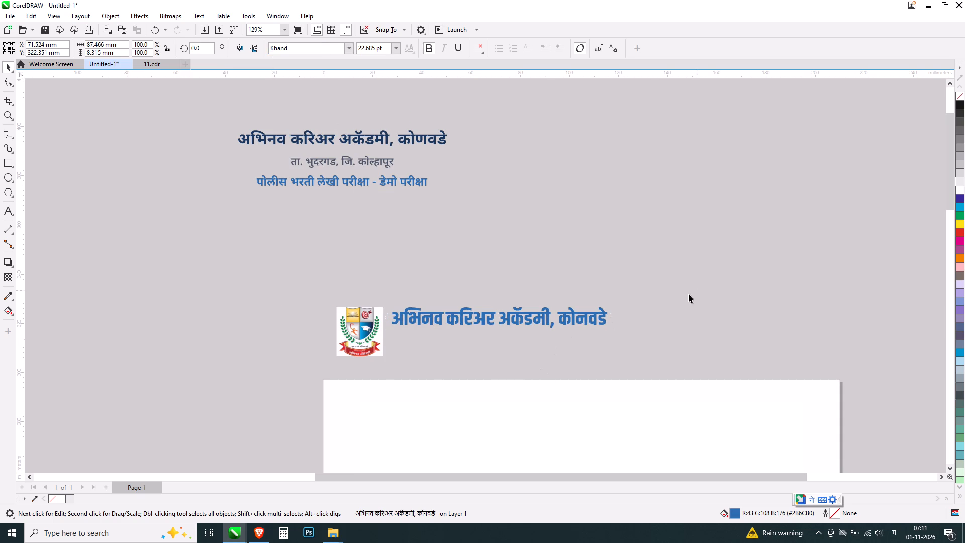
Enlarge the academy name proportionally from its lower end corner until it spans about half the page width.
left_click(588, 319)
scroll(588, 317, "up", 5)
left_click_drag(628, 340, 696, 349)
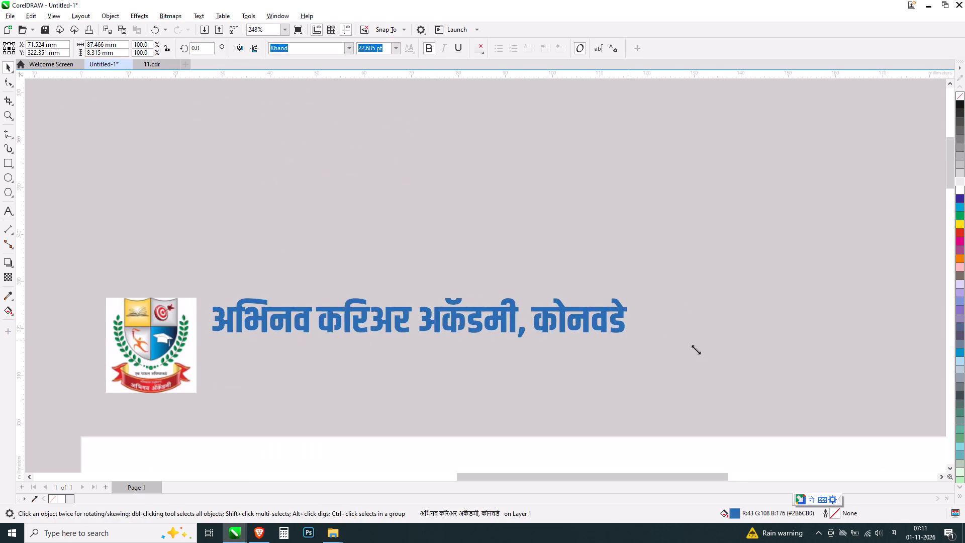
left_click_drag(696, 349, 714, 350)
left_click(826, 273)
scroll(655, 342, "down", 5)
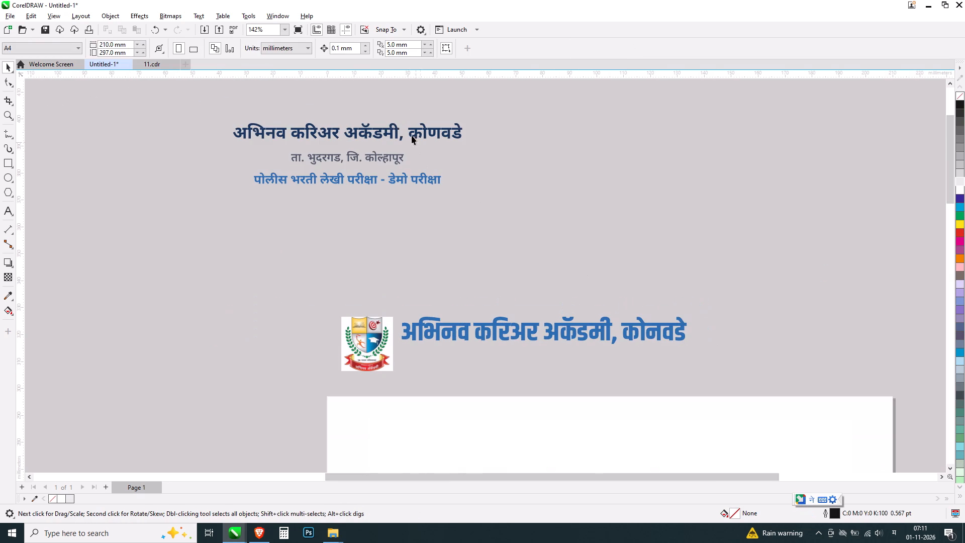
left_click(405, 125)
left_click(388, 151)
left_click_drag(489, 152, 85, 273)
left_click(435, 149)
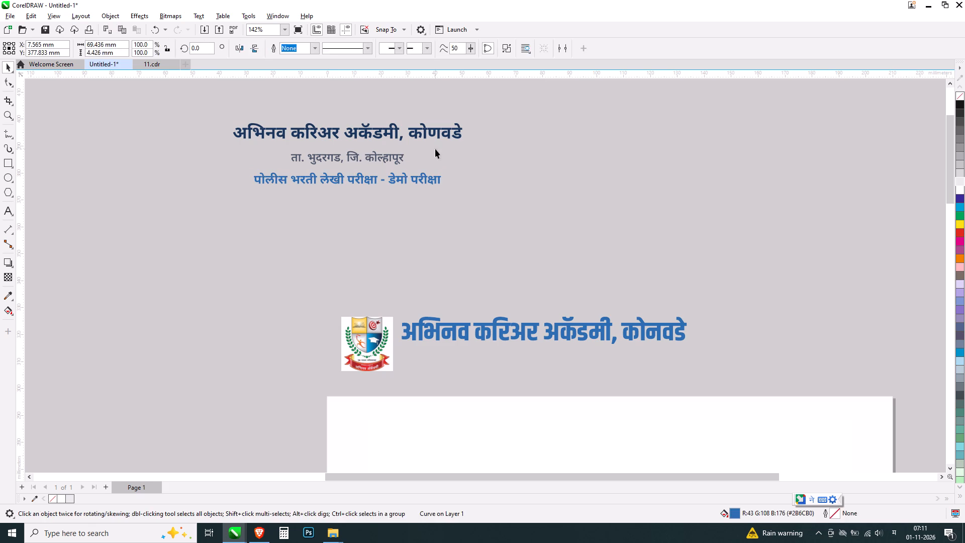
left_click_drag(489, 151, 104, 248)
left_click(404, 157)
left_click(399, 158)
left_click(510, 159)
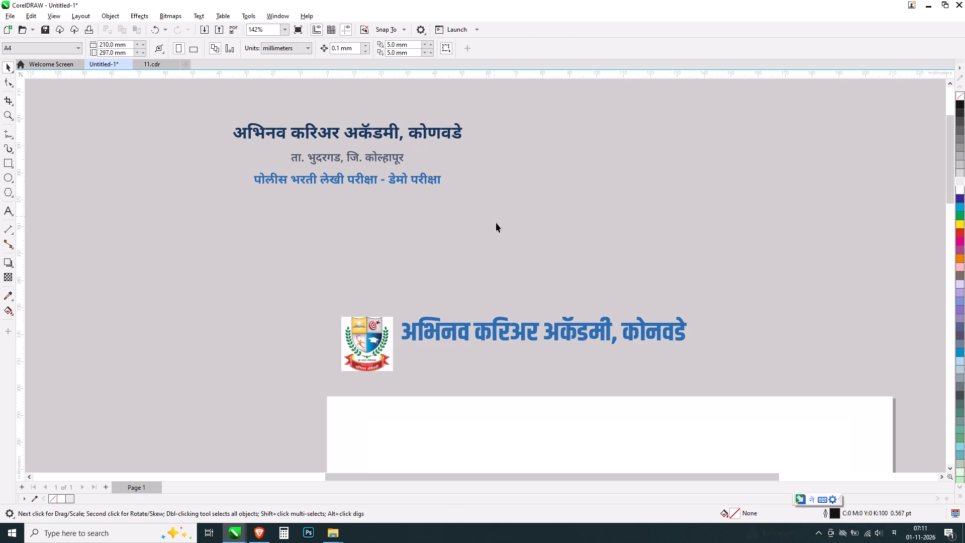
Move the address line and the पोलीस भरती exam line to just below the new academy title.
left_click_drag(512, 235, 122, 145)
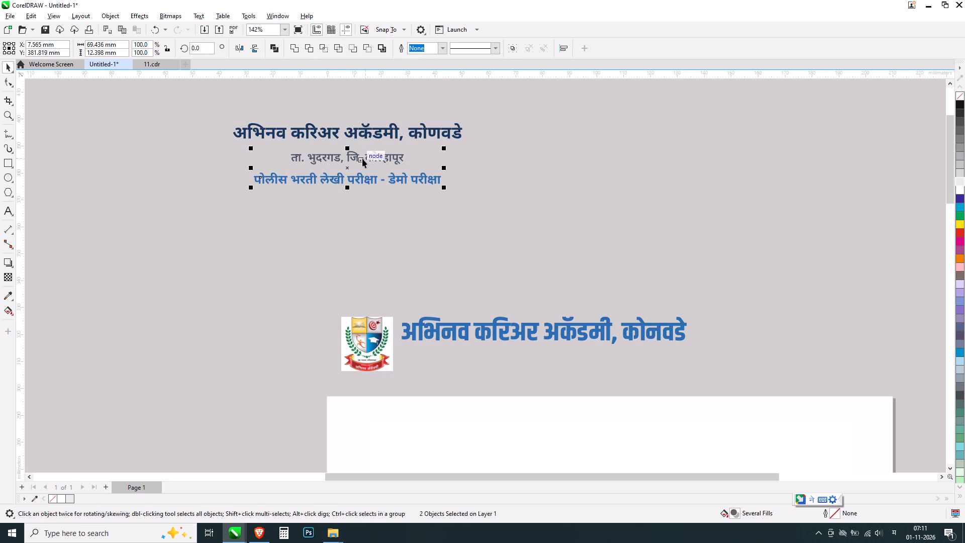
left_click_drag(356, 157, 547, 353)
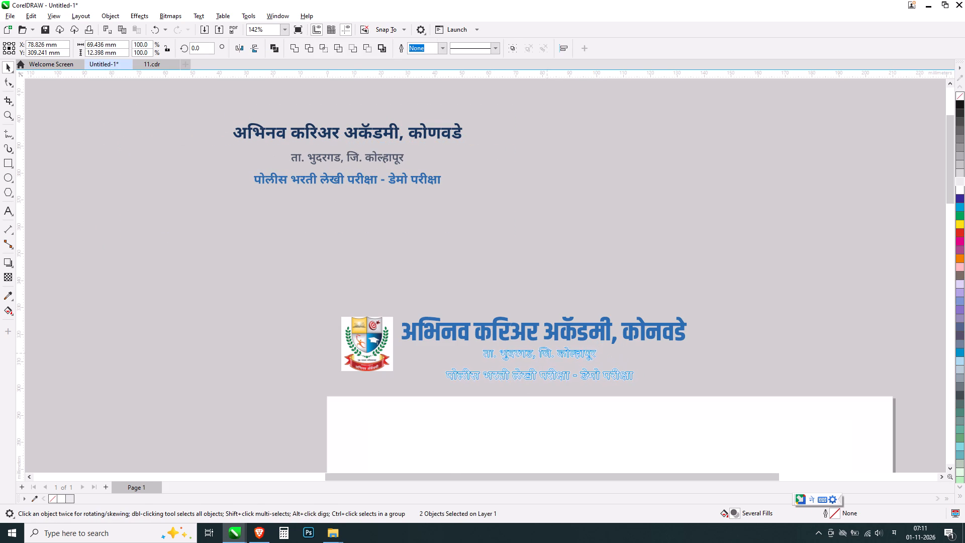
left_click_drag(547, 353, 548, 355)
Move the पोलीस भरती exam line up so it sits closer beneath the address line.
left_click(673, 361)
left_click_drag(673, 361, 263, 381)
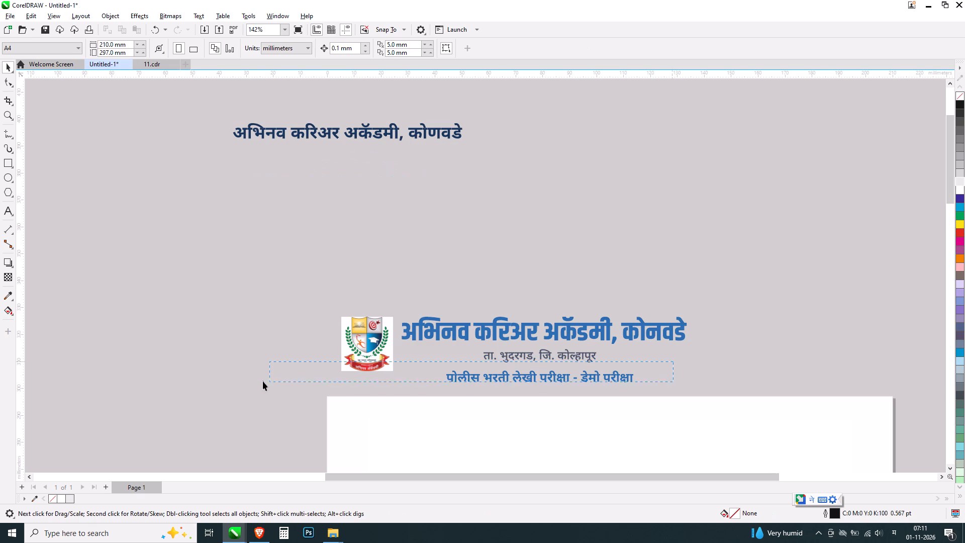
left_click_drag(263, 381, 267, 413)
scroll(592, 368, "up", 5)
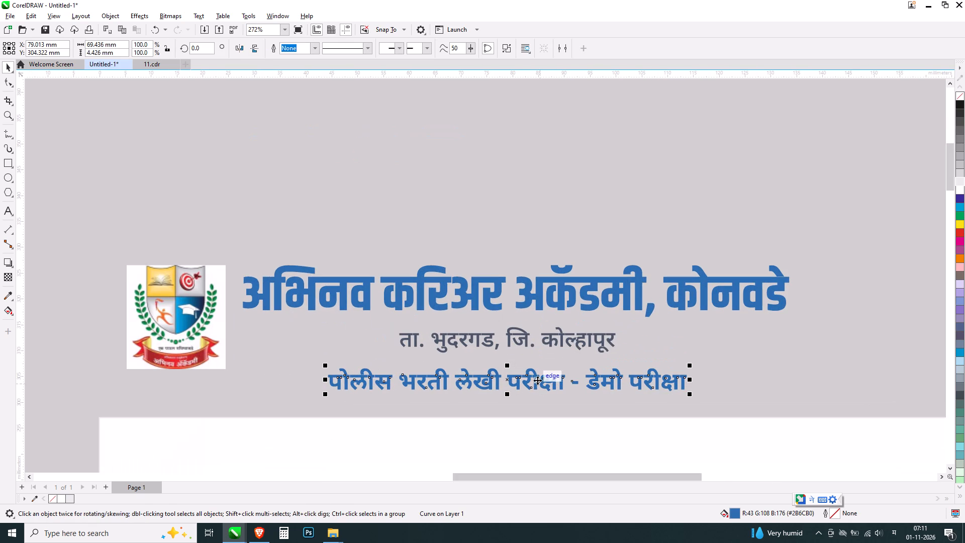
left_click_drag(537, 380, 535, 368)
scroll(496, 331, "down", 5)
left_click(708, 331)
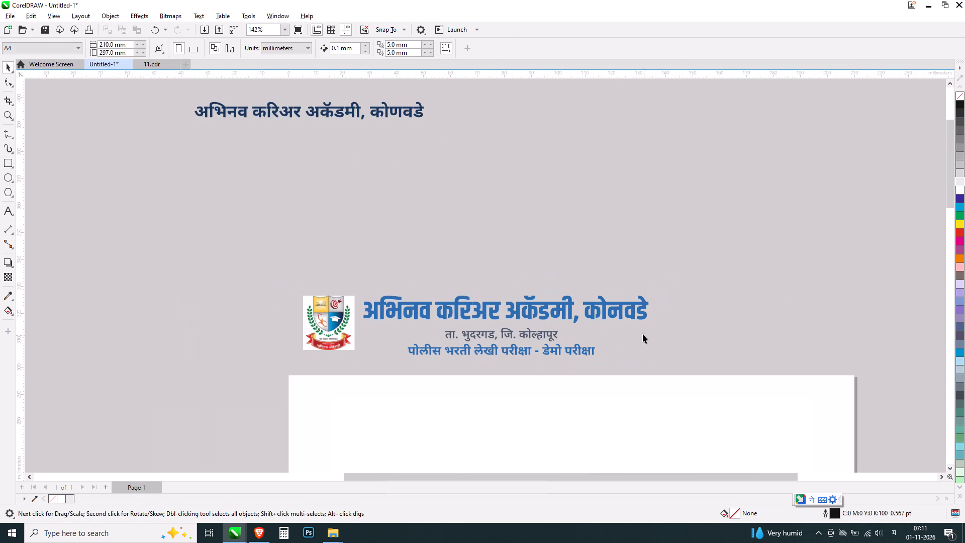
Nudge the address and exam lines up toward the academy title, and lower the exam line slightly for even spacing.
left_click_drag(639, 324, 345, 402)
key("Up")
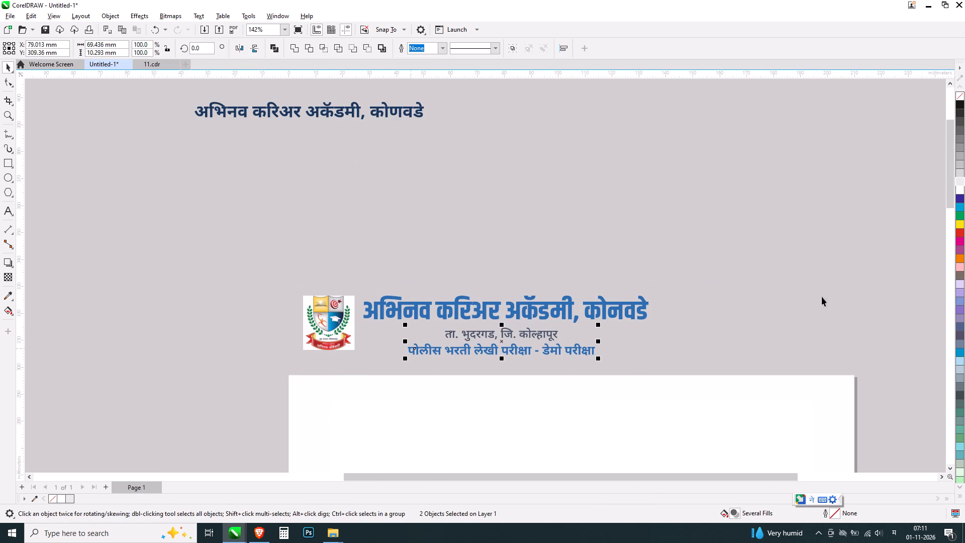
key("Up")
key("Up")
key("Up")
key("Up")
key("Up")
left_click_drag(624, 334, 289, 388)
key("Down")
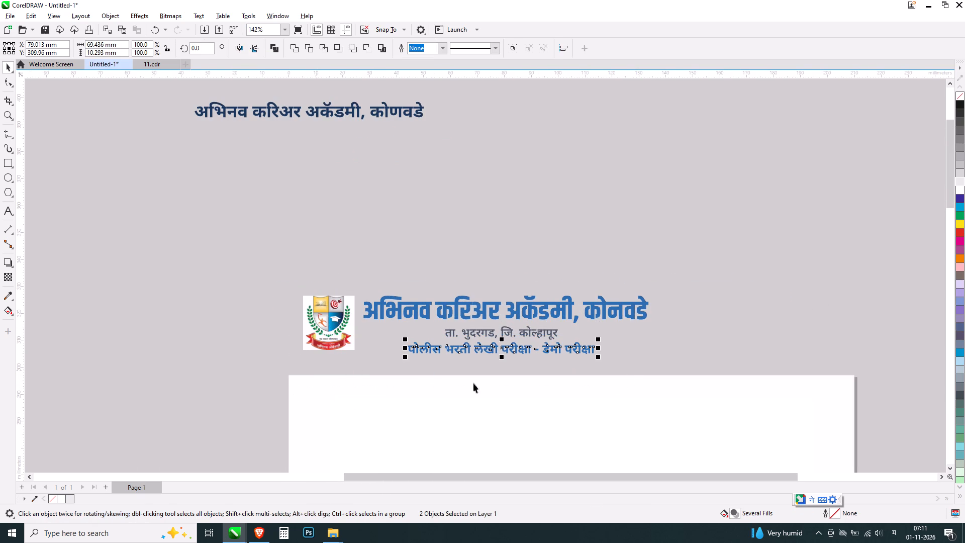
key("Down")
key("Down")
key("Down")
Nudge the whole header down slightly and raise its three Marathi text lines relative to the crest.
left_click(720, 236)
left_click_drag(729, 235, 14, 380)
key("Down")
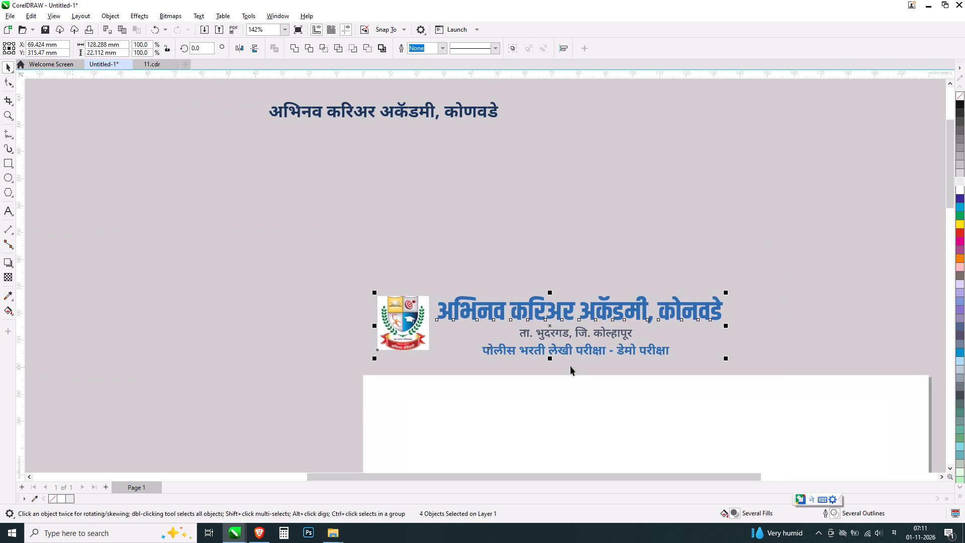
key("Down")
left_click(839, 222)
left_click_drag(835, 235, 411, 415)
key("Up")
key("Up")
key("Up")
key("Up")
key("Up")
key("Up")
key("Up")
key("Up")
key("Up")
key("Up")
key("Up")
key("Up")
key("Up")
key("Up")
key("Up")
key("Up")
key("Up")
key("Up")
key("Up")
key("Up")
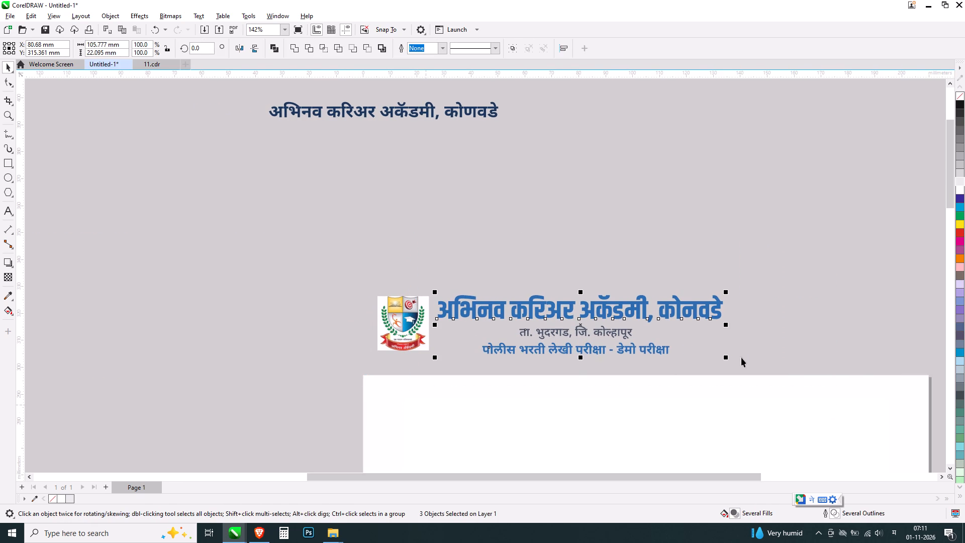
Fine-tune the header's line spacing by lowering the address and exam lines a touch and nudging all three text lines up.
left_click(742, 335)
left_click_drag(748, 316, 438, 383)
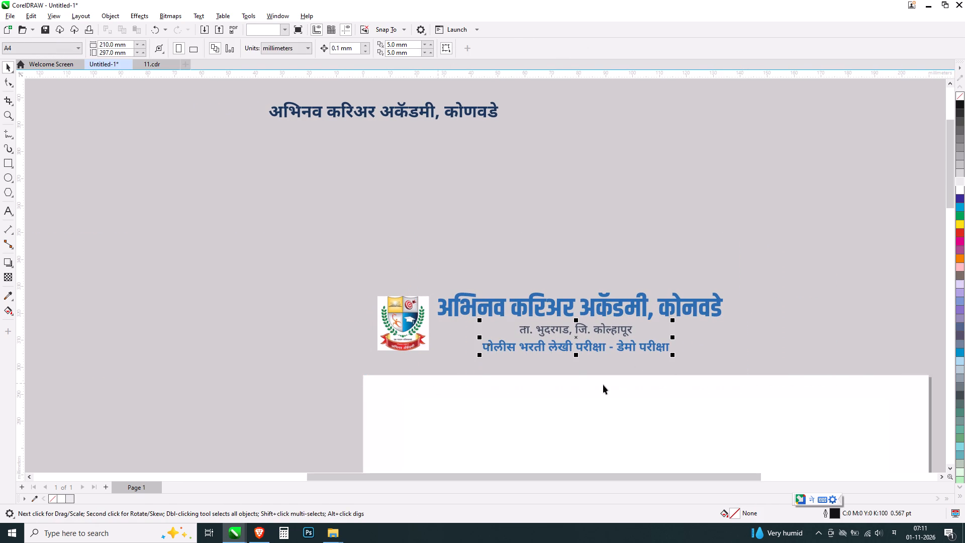
key("Down")
left_click(717, 359)
left_click_drag(712, 334, 406, 395)
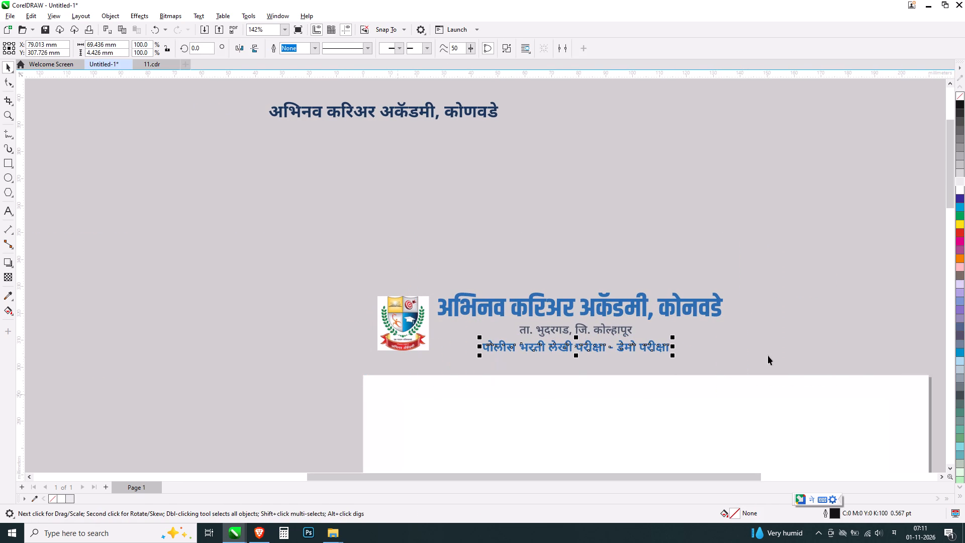
key("Down")
left_click(751, 313)
left_click_drag(777, 260, 393, 416)
key("Up")
key("Up")
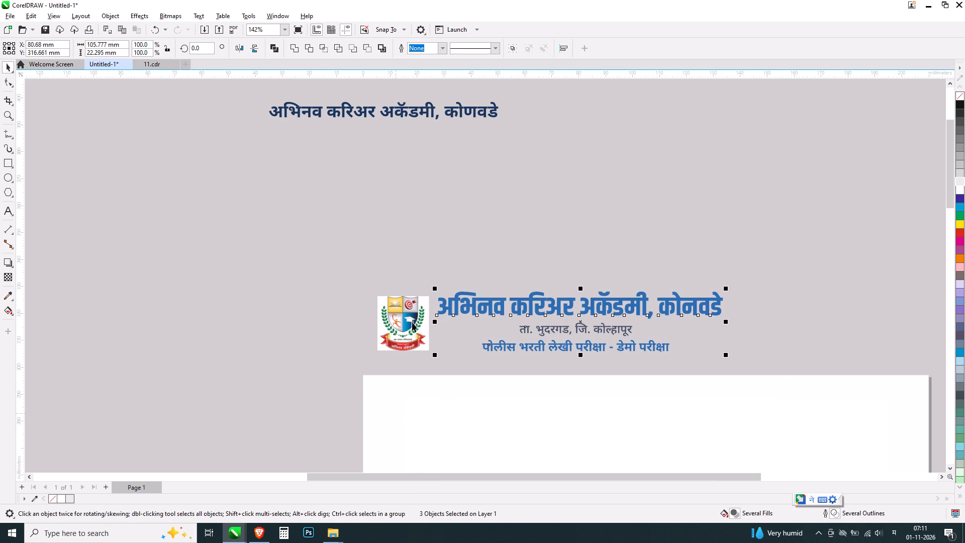
Enlarge the crest to about 20.2 by 21.1 mm to match the height of the text block.
left_click(390, 305)
scroll(395, 329, "up", 3)
left_click_drag(365, 364, 362, 369)
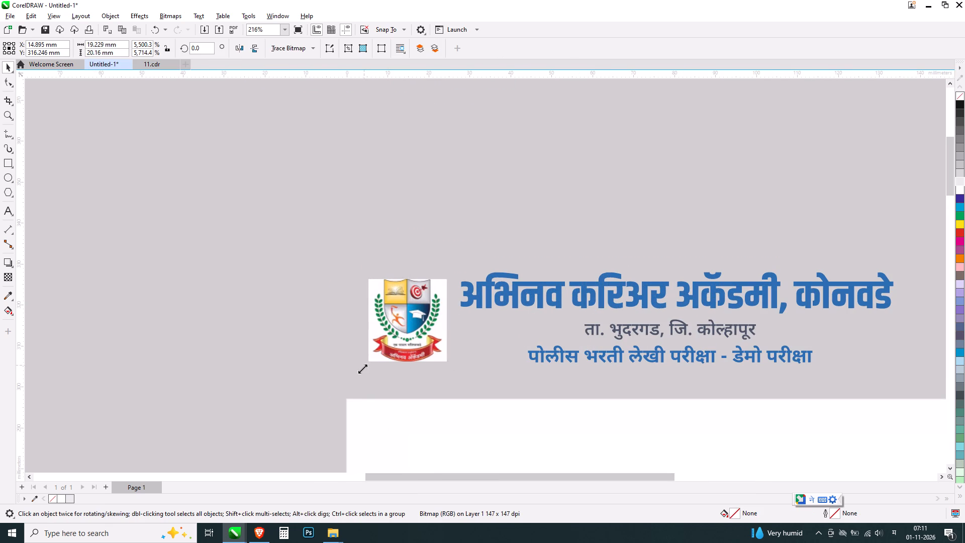
left_click_drag(362, 369, 361, 371)
Move the crest and three header lines onto the top of the exam page and bring them to the front.
scroll(360, 370, "down", 4)
left_click(963, 288)
left_click_drag(817, 273, 266, 410)
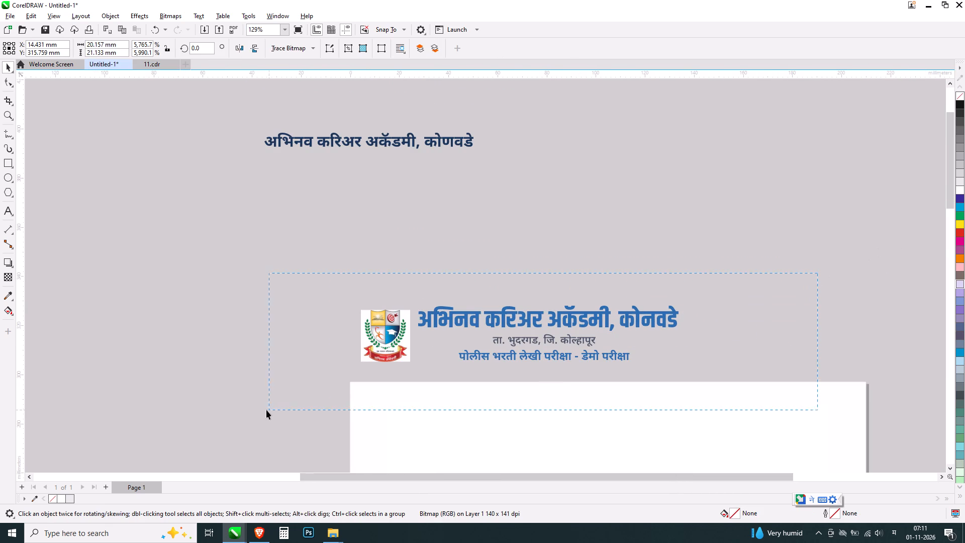
left_click_drag(266, 410, 266, 410)
scroll(493, 255, "down", 4)
scroll(538, 347, "up", 1)
left_click_drag(543, 280, 591, 350)
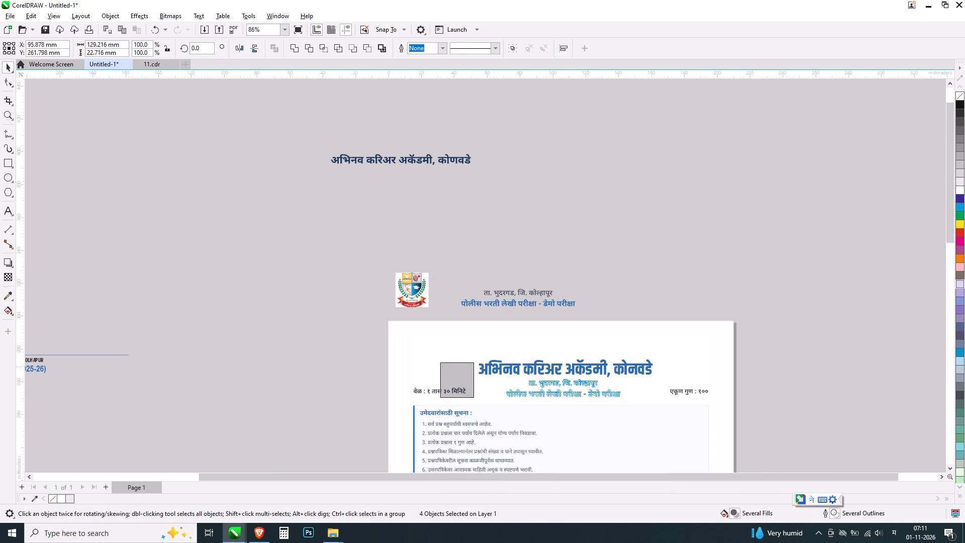
left_click_drag(591, 350, 590, 341)
scroll(547, 350, "up", 4)
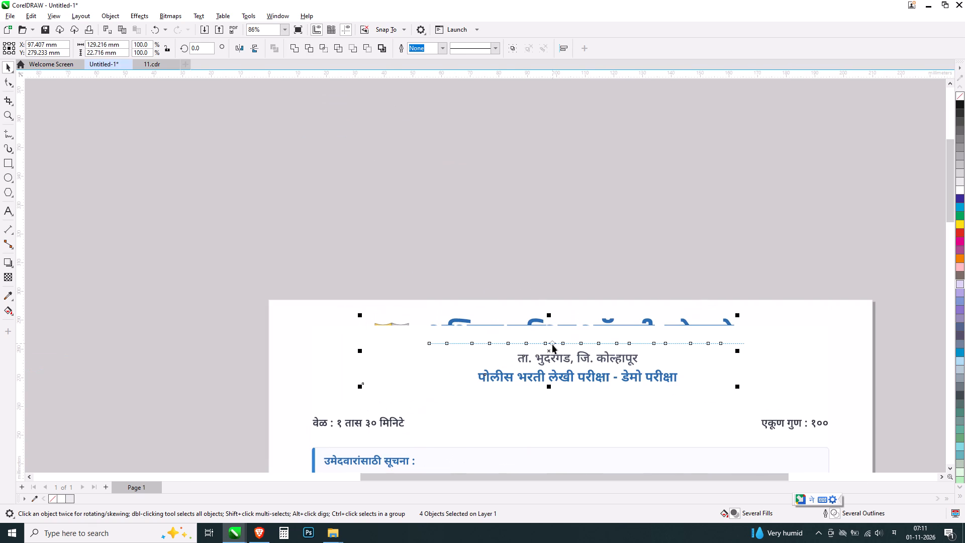
key("shift+Page_Up")
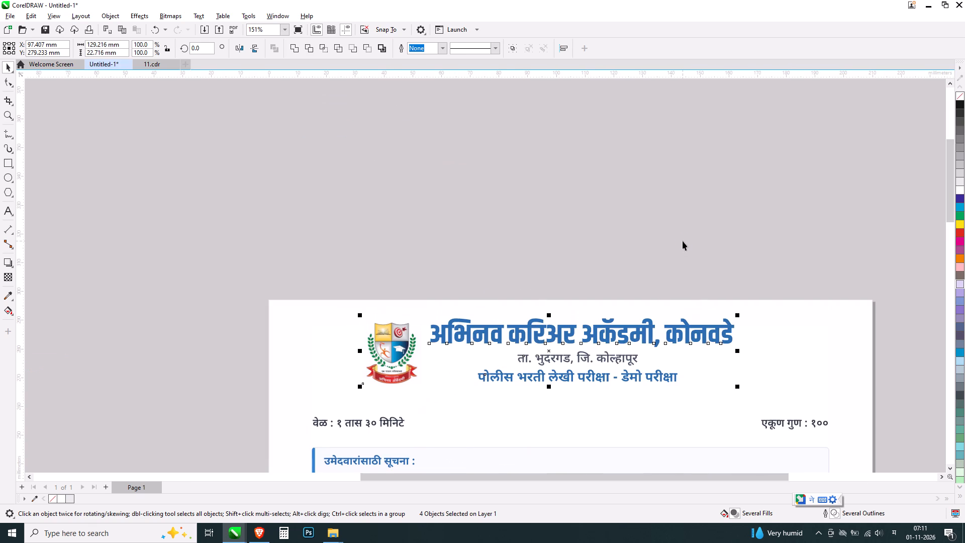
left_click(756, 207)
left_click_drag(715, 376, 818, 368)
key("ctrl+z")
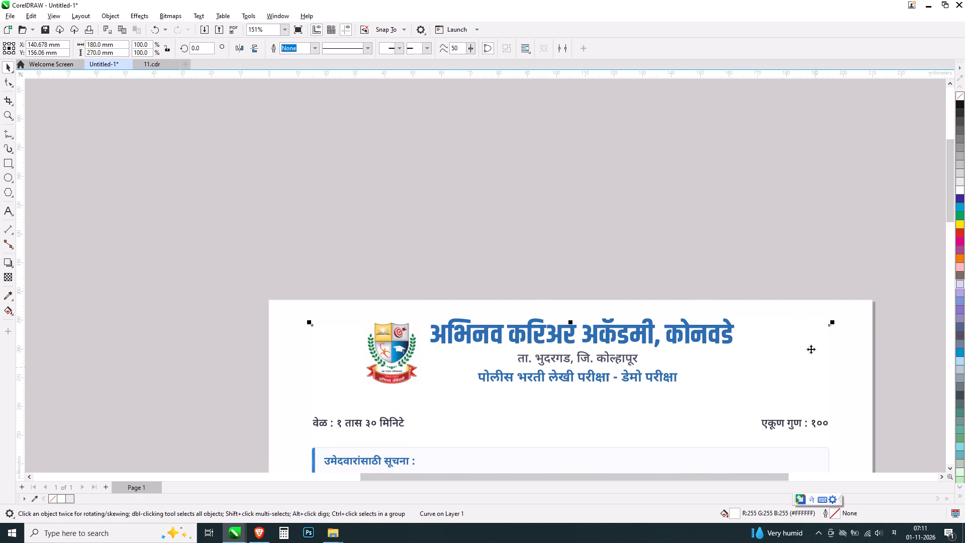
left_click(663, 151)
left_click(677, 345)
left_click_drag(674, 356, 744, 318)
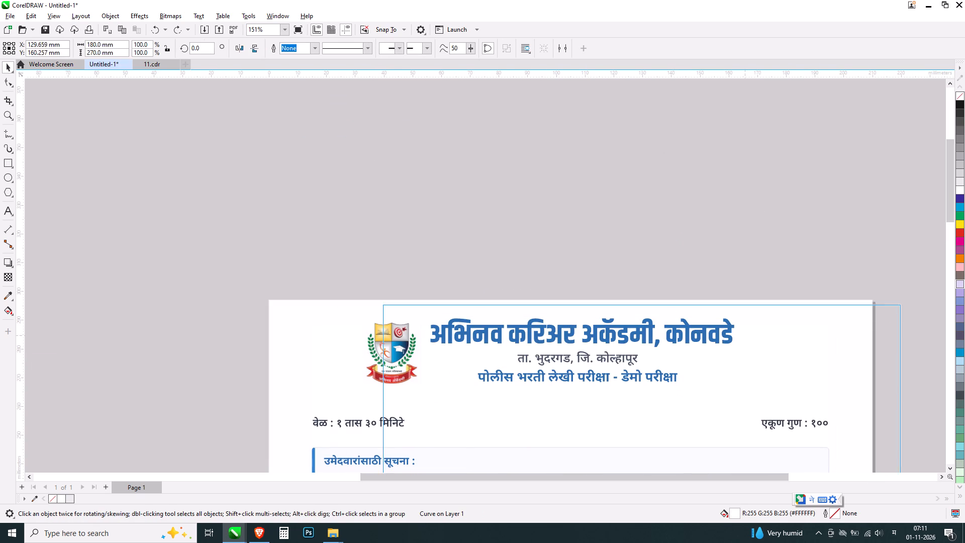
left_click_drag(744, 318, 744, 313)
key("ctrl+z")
Nudge the crest and three header lines down on the page to a centre Y of about 278.4 mm.
scroll(593, 227, "down", 4)
left_click(715, 228)
left_click_drag(706, 231, 494, 336)
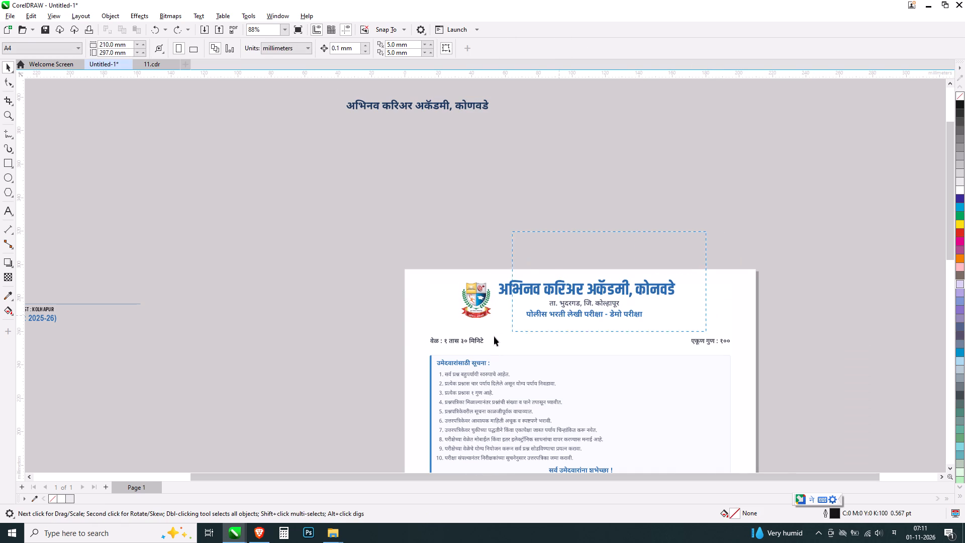
left_click_drag(494, 336, 498, 329)
scroll(613, 173, "down", 4)
left_click(713, 183)
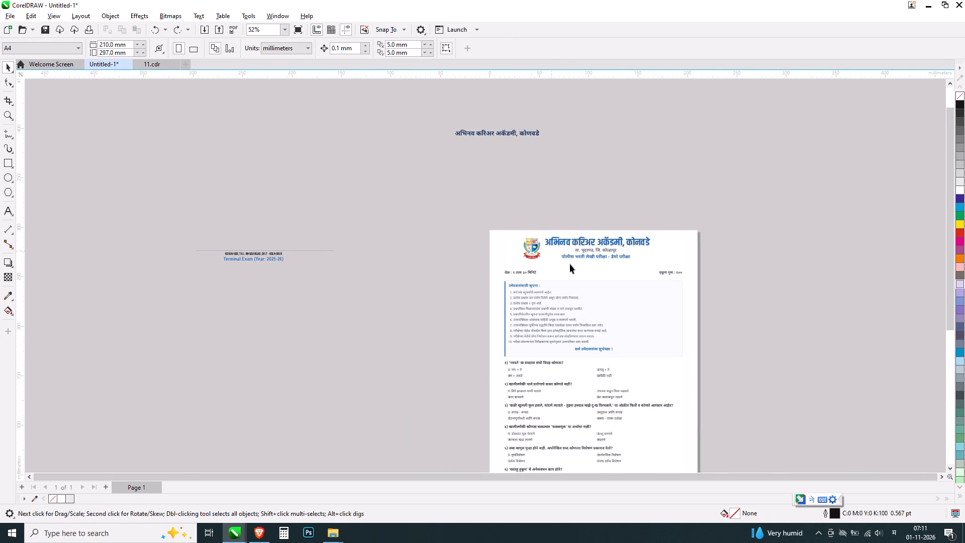
scroll(571, 264, "up", 5)
scroll(716, 171, "up", 4)
left_click_drag(770, 158, 278, 323, "alt")
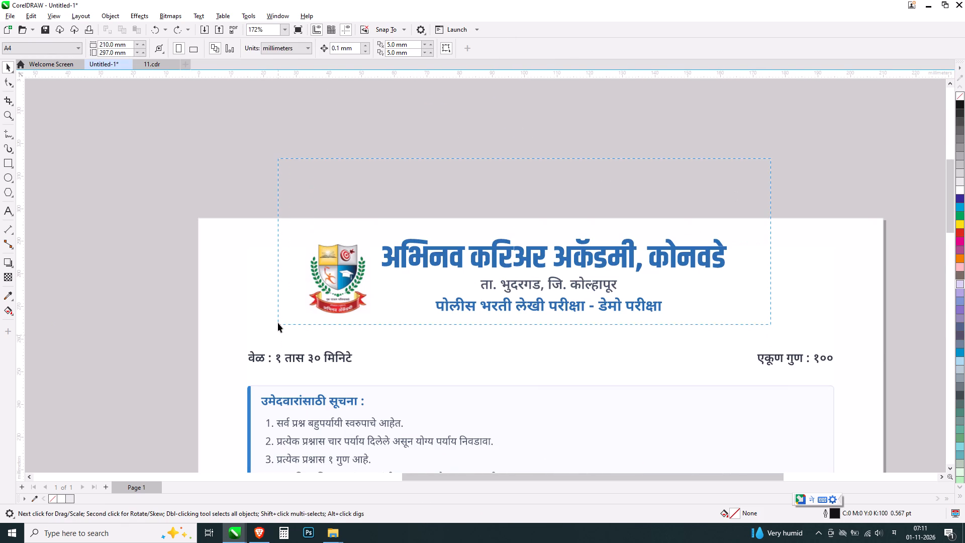
left_click_drag(278, 323, 278, 319, "alt")
key("Down")
key("Down")
key("Down")
key("Down")
key("Down")
key("Down")
key("Down")
key("Down")
key("Down")
key("Down")
key("Down")
key("Down")
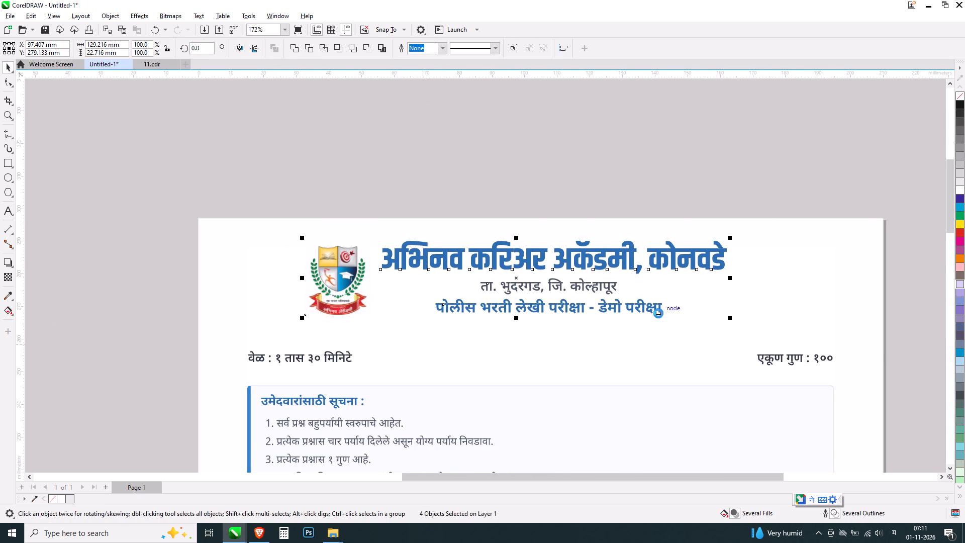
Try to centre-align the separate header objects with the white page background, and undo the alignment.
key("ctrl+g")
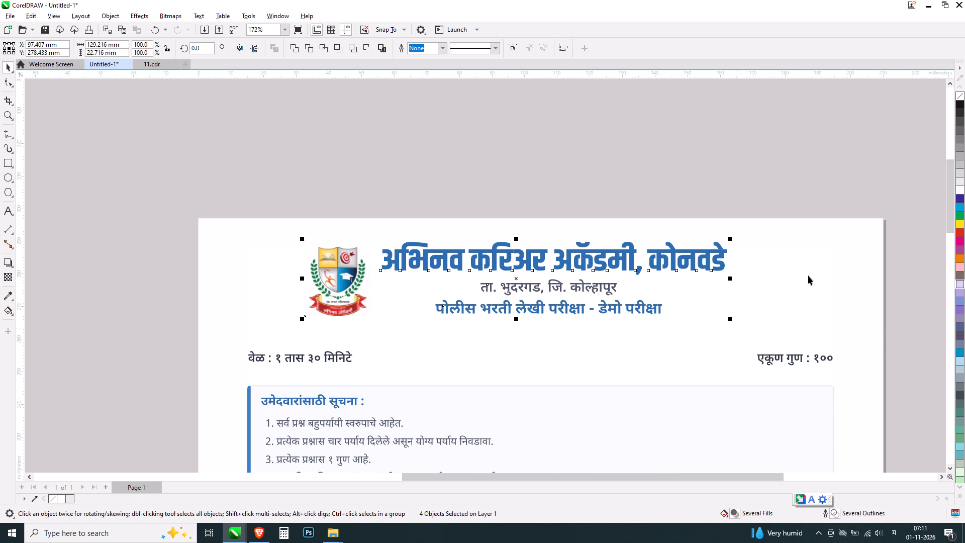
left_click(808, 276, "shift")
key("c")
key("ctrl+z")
Group the crest and the three Marathi header lines into one object.
left_click(706, 140)
left_click_drag(732, 124, 310, 332)
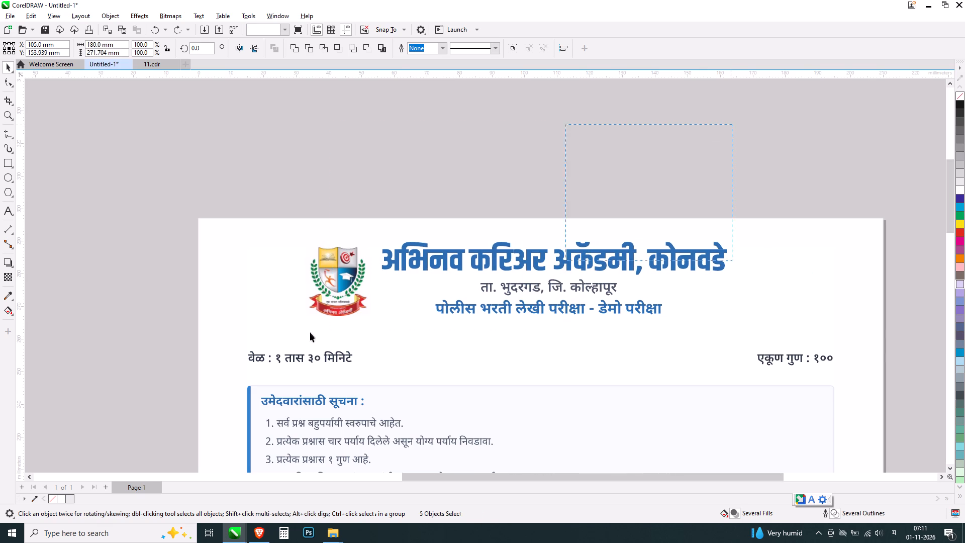
left_click_drag(310, 332, 303, 327)
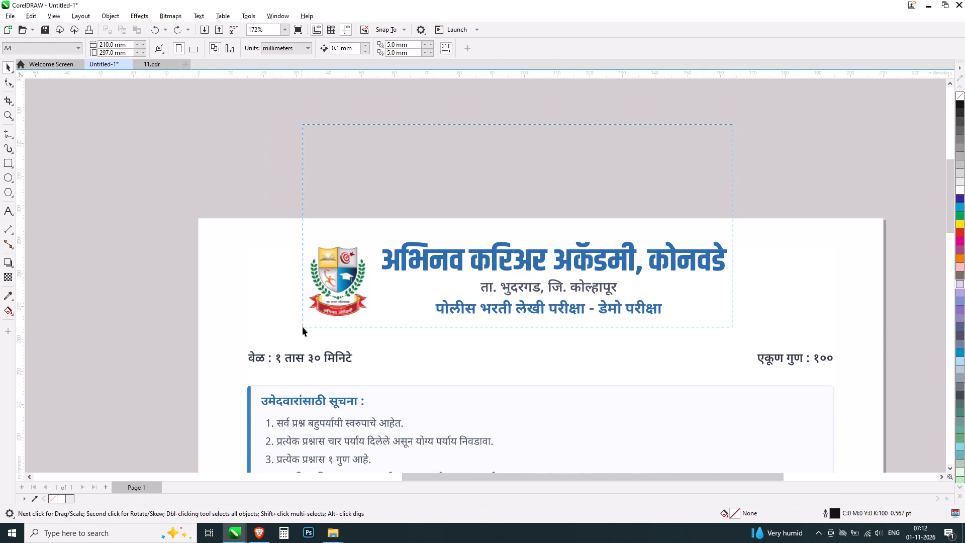
key("ctrl+g")
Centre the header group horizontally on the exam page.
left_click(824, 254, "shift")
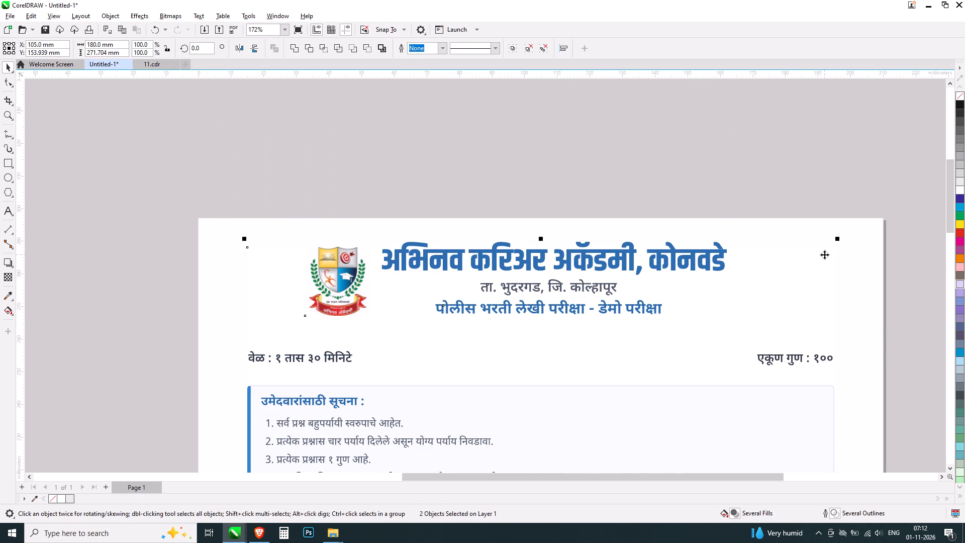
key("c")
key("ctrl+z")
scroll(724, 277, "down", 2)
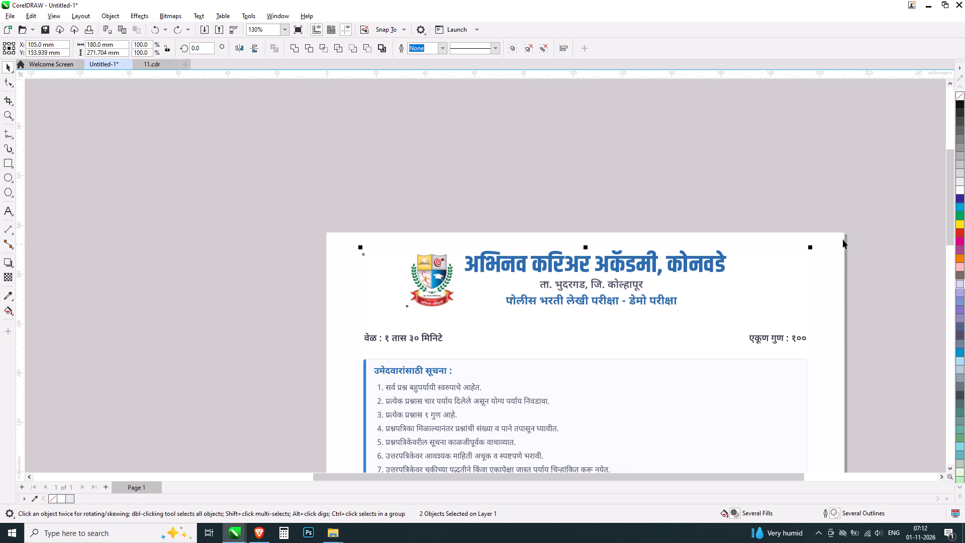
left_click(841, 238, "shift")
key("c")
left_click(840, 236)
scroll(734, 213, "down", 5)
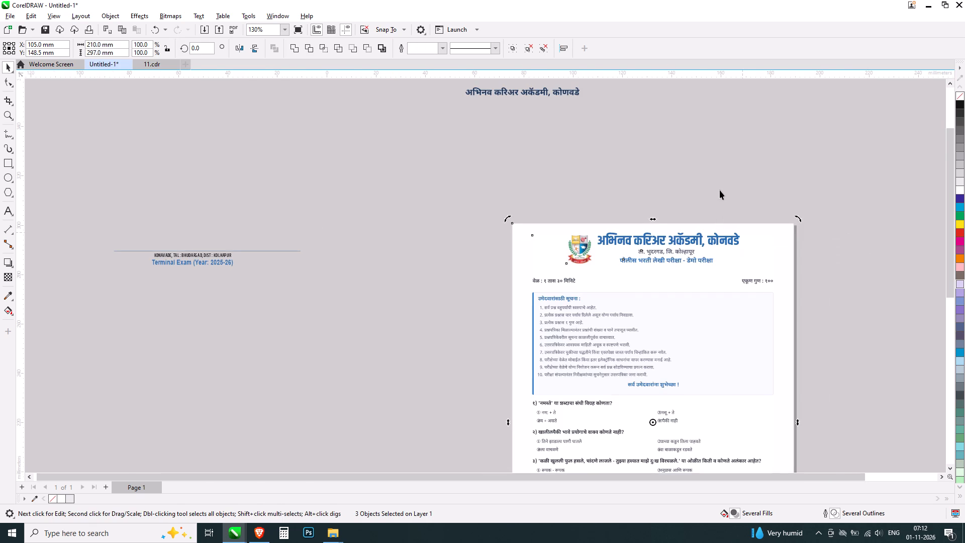
Shift the header group slightly left on the page, to a centre X of about 97.2 mm.
left_click(720, 190)
left_click_drag(766, 177, 529, 279)
scroll(647, 242, "up", 3)
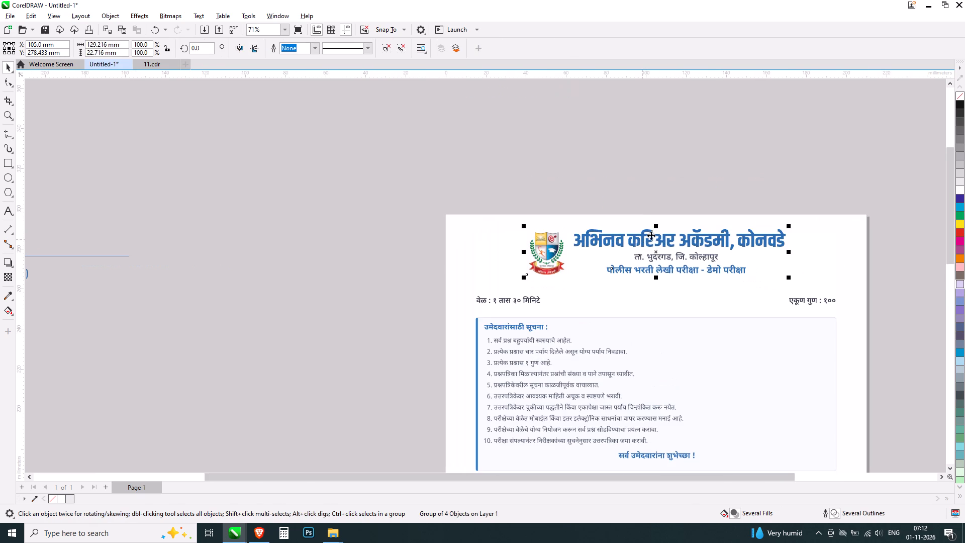
left_click_drag(652, 234, 637, 234)
scroll(488, 197, "down", 4)
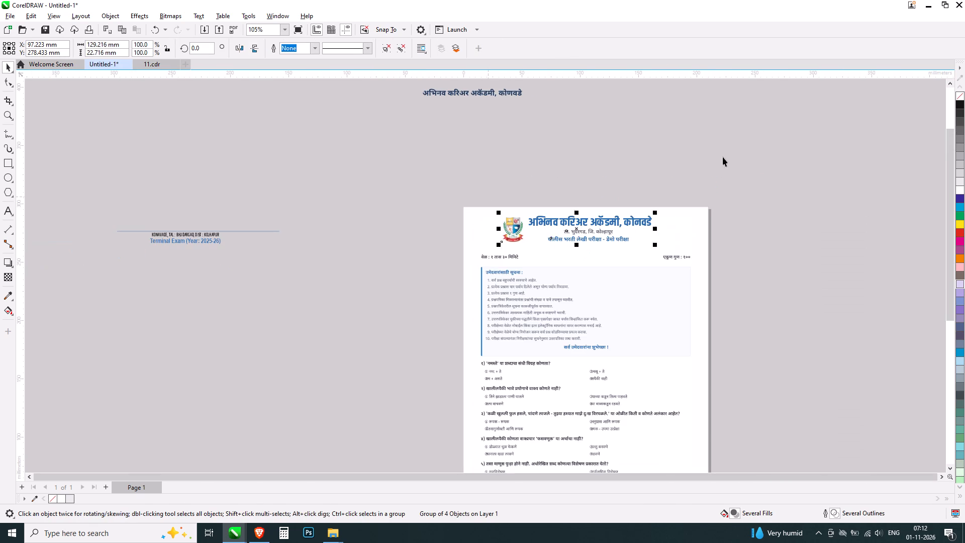
Delete the leftover dark blue academy title from the empty area above the page.
left_click(724, 156)
scroll(482, 200, "down", 4)
left_click_drag(544, 117, 393, 155)
scroll(537, 127, "up", 6)
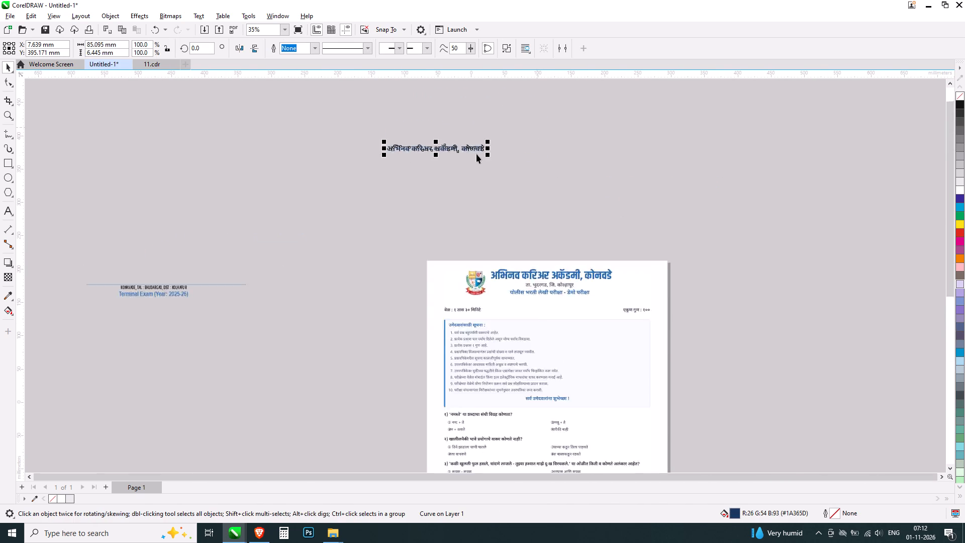
scroll(476, 154, "up", 3)
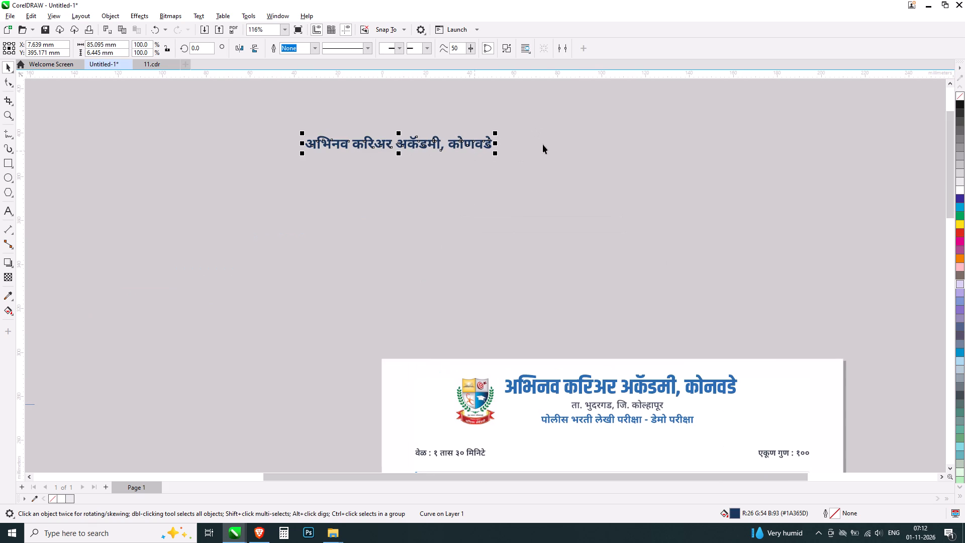
left_click(534, 147)
left_click_drag(525, 127, 245, 200)
key("Delete")
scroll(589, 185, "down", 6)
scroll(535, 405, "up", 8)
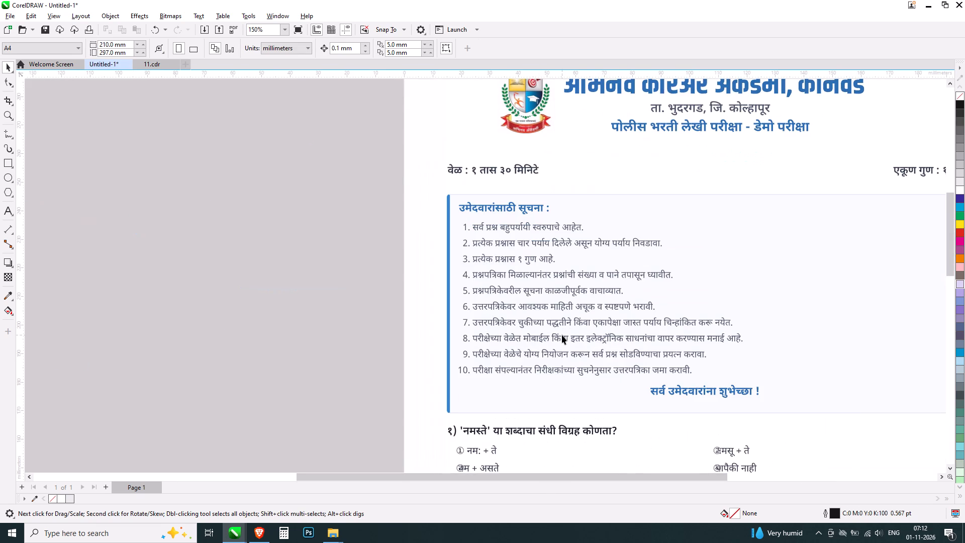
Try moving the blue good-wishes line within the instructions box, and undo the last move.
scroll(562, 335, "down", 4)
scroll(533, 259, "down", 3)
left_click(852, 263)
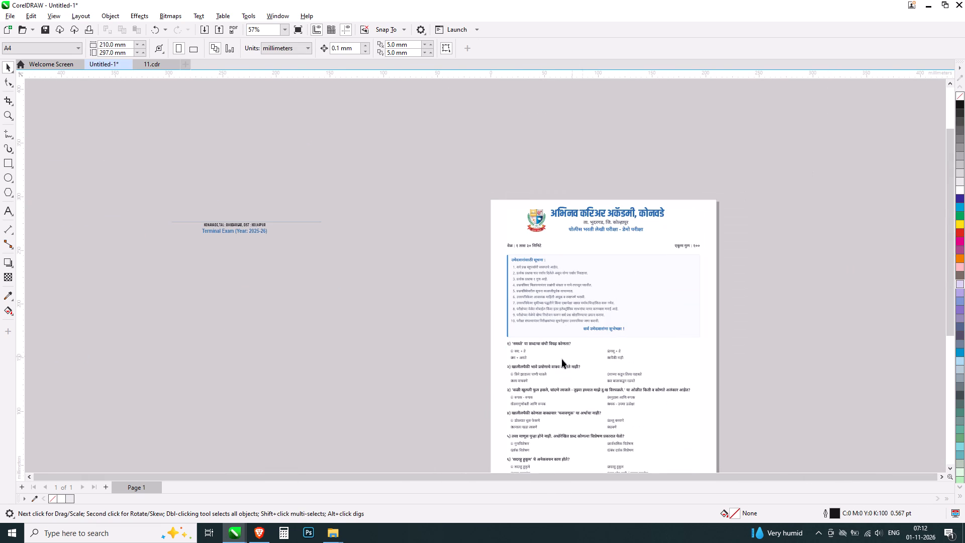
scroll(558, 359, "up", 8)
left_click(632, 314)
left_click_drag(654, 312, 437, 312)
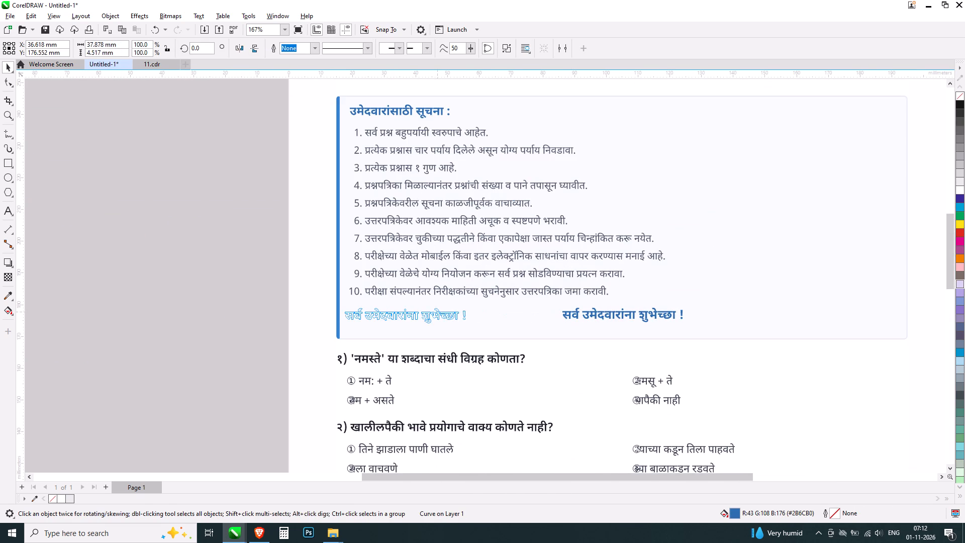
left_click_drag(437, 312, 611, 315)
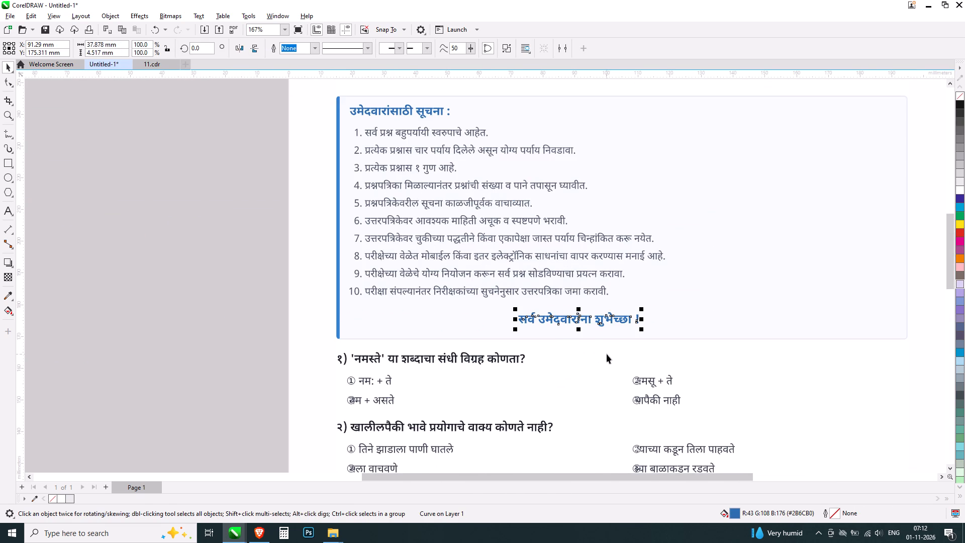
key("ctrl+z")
Delete the leftover English address text, Terminal Exam line and thin blue rule from the empty area beside the page.
scroll(565, 331, "down", 5)
left_click(281, 300)
scroll(338, 196, "down", 4)
left_click_drag(284, 132, 129, 200)
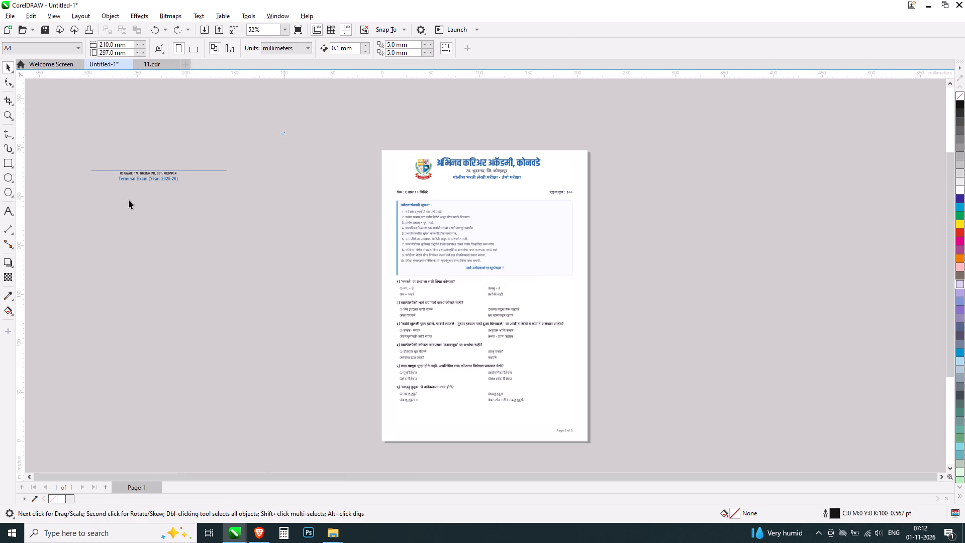
left_click_drag(129, 200, 0, 245)
key("Delete")
left_click(776, 217)
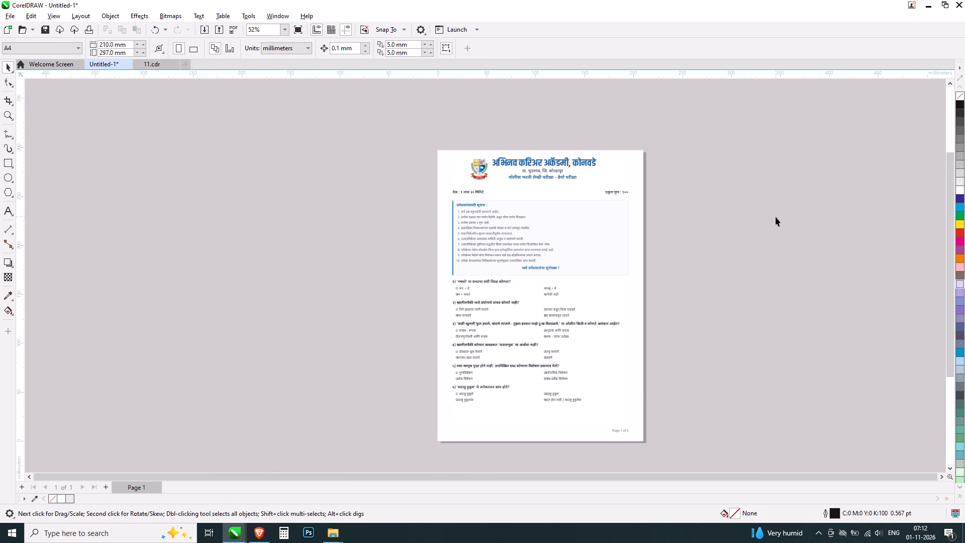
Delete the "Page 1 of 5" footer from the bottom corner of page 1.
left_click(628, 430)
left_click_drag(697, 400, 501, 457)
left_click(735, 401)
left_click_drag(692, 454, 555, 408)
left_click_drag(555, 408, 571, 424)
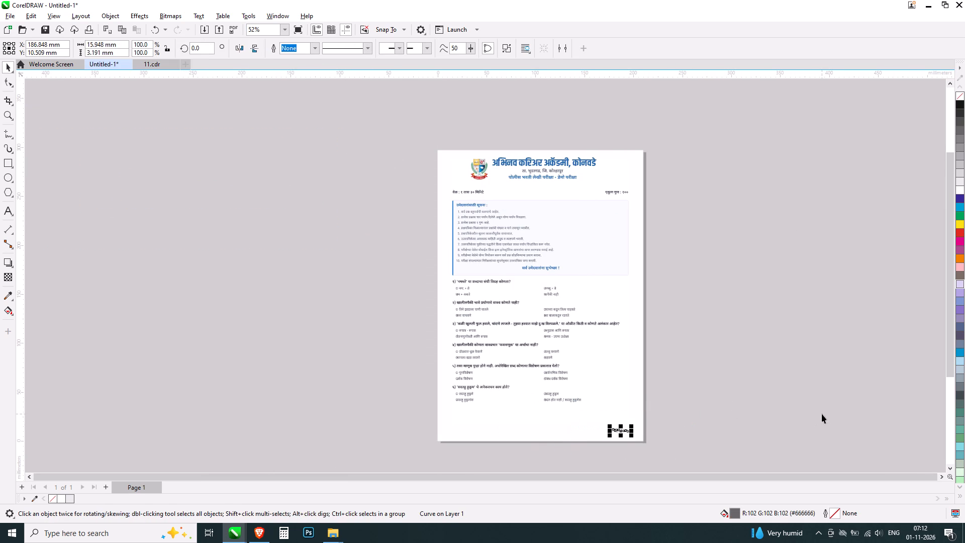
key("Delete")
left_click(721, 337)
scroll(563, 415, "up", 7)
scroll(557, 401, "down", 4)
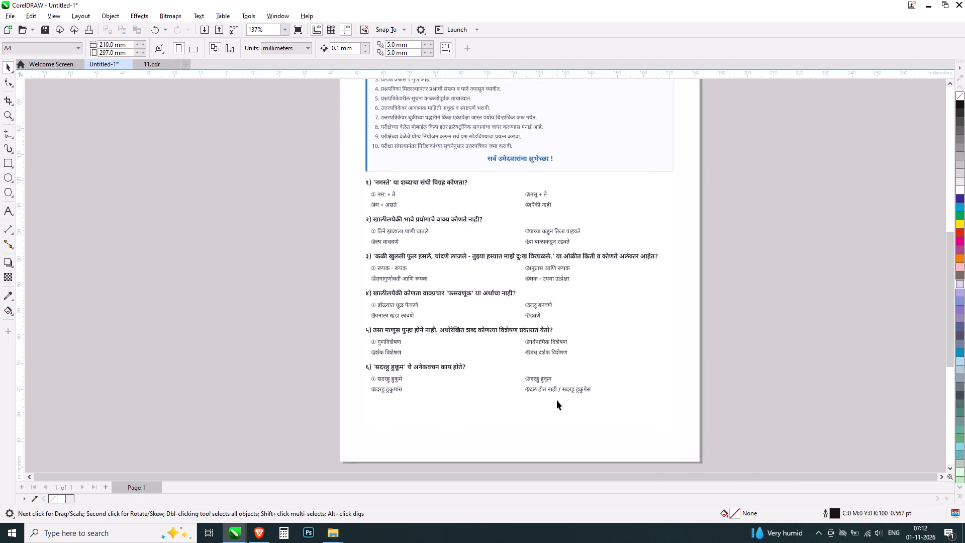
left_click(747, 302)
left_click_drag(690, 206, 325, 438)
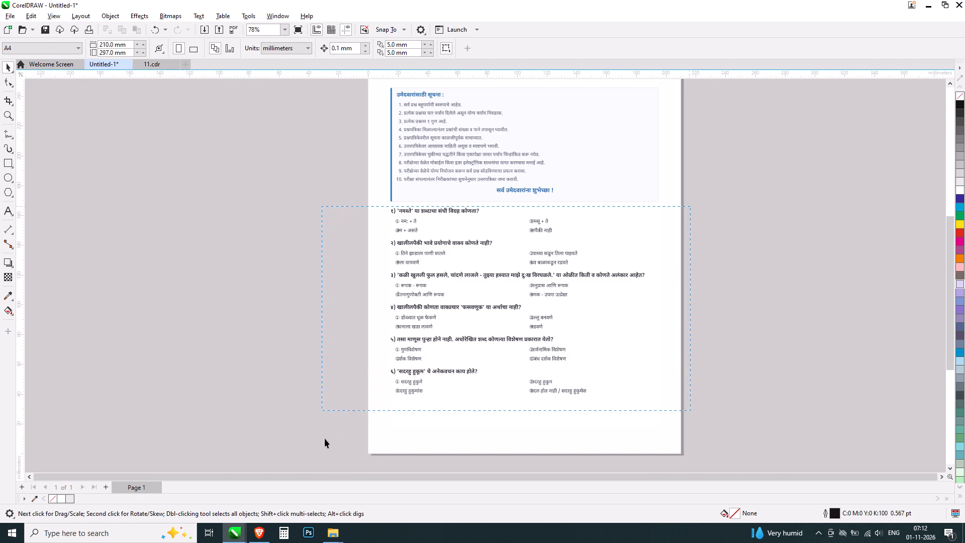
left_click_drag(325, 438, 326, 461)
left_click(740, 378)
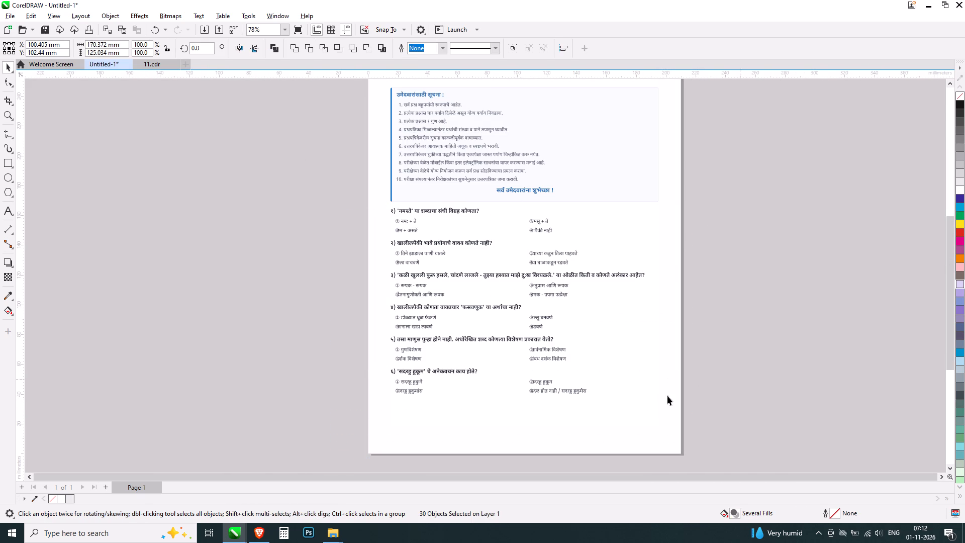
Add a second page after page 1 of the document.
scroll(598, 408, "down", 6)
left_click(738, 360)
left_click(105, 487)
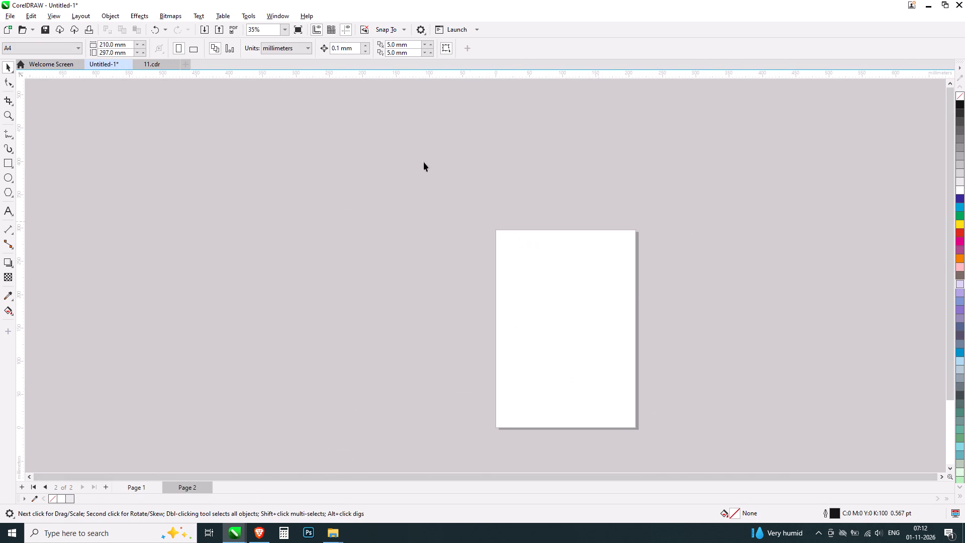
Copy the full-page A4 rectangle from page 1 and paste it onto page 2.
left_click(134, 487)
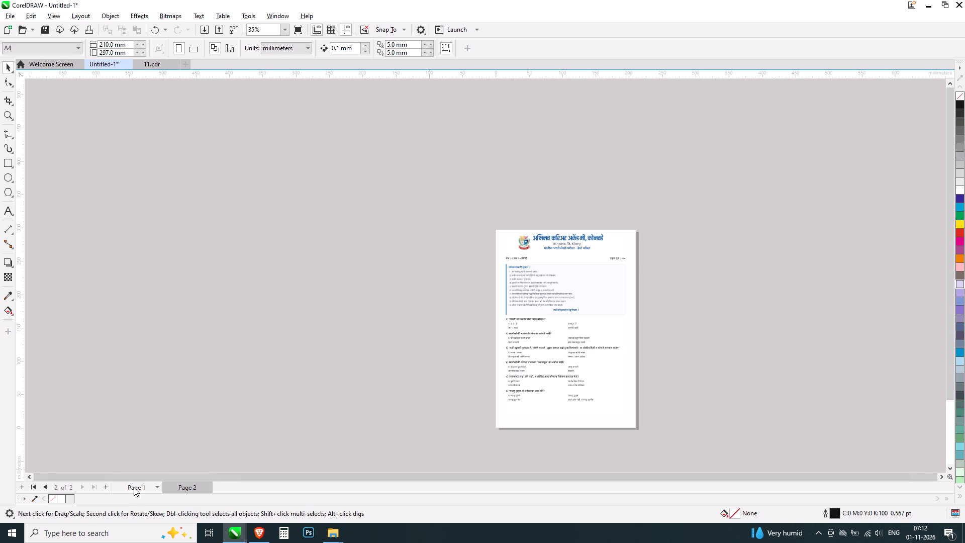
left_click(635, 230)
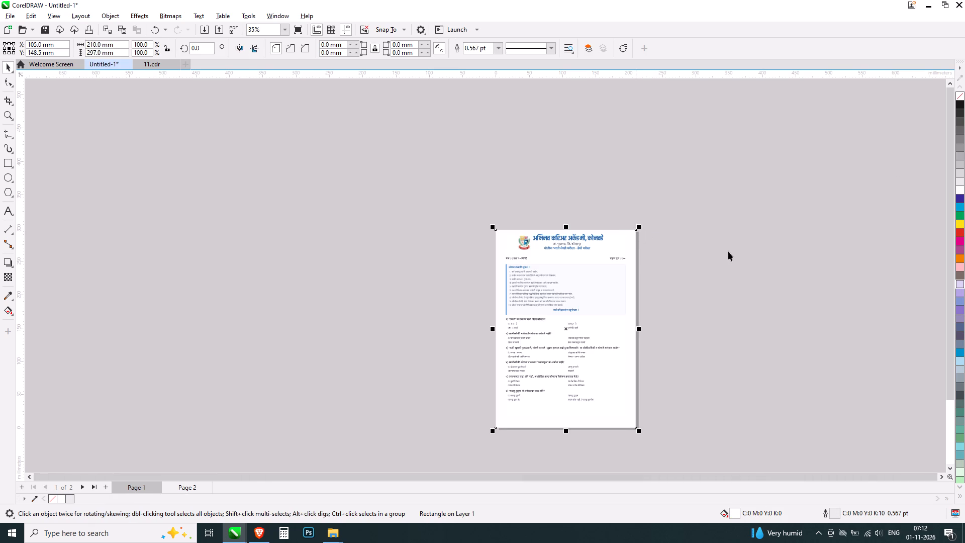
key("ctrl+c")
left_click(723, 253)
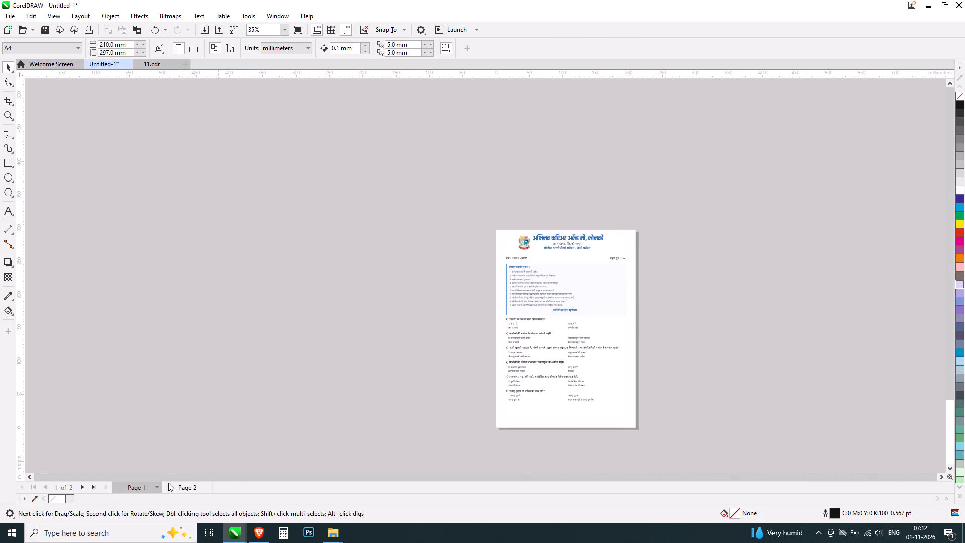
left_click(179, 487)
key("ctrl+v")
left_click(750, 365)
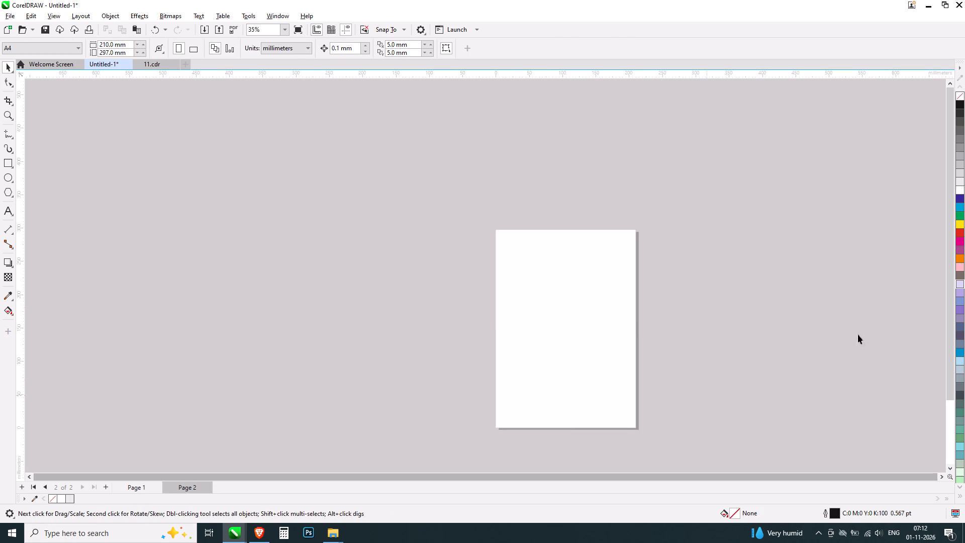
Import page 2 of the PDF named 1 from Downloads as curves, into the empty area beside document page 2.
left_click(933, 2)
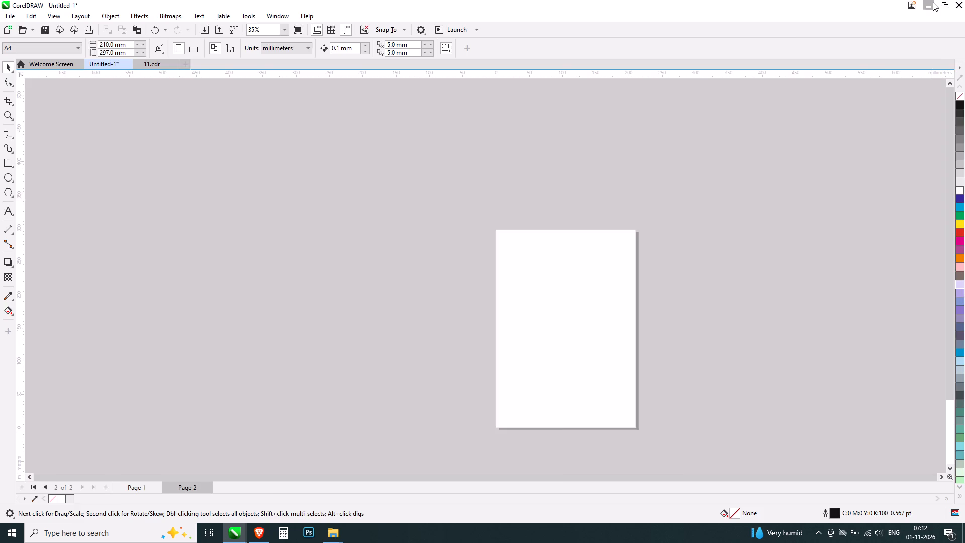
left_click_drag(315, 146, 238, 542)
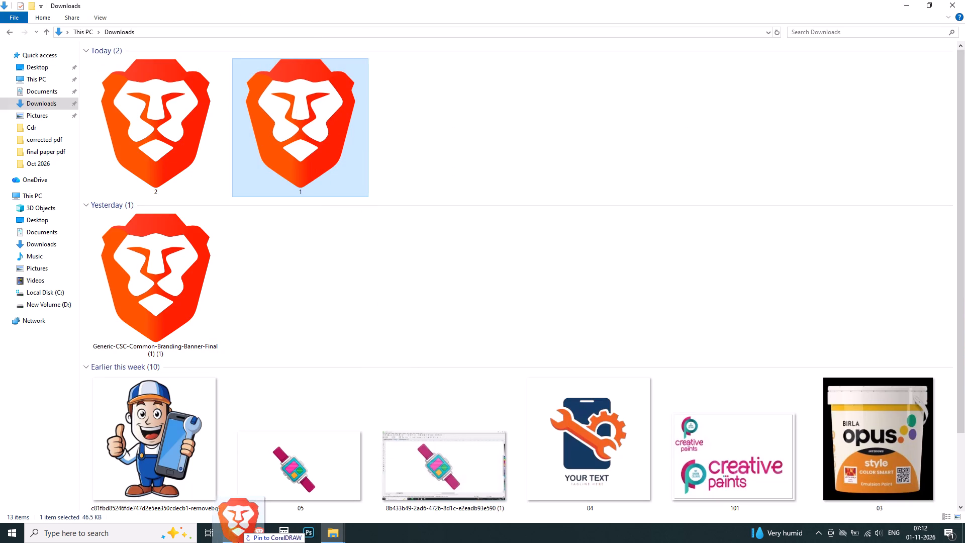
left_click_drag(238, 542, 292, 309)
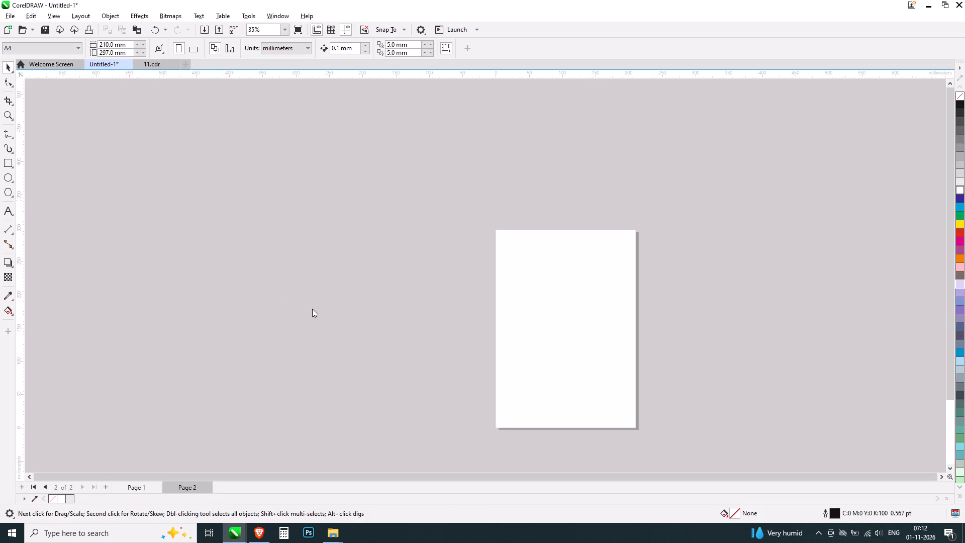
left_click_drag(450, 273, 322, 282)
key("2")
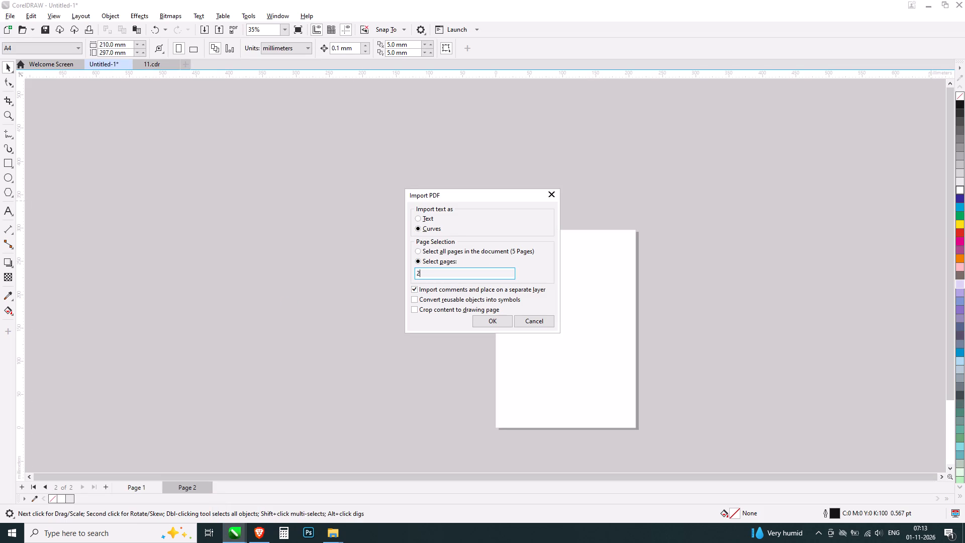
key("Return")
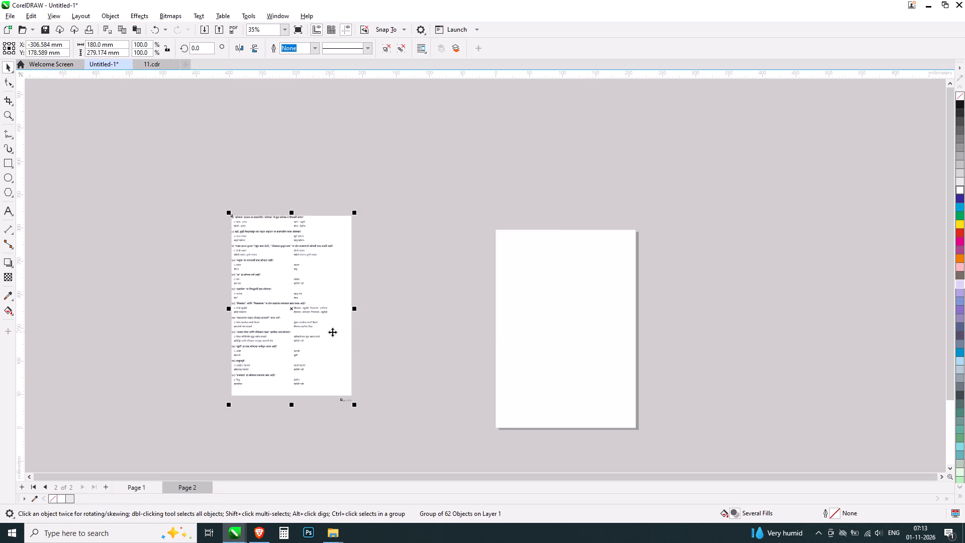
Group the imported question content and centre it on page 2.
key("ctrl+g")
key("p")
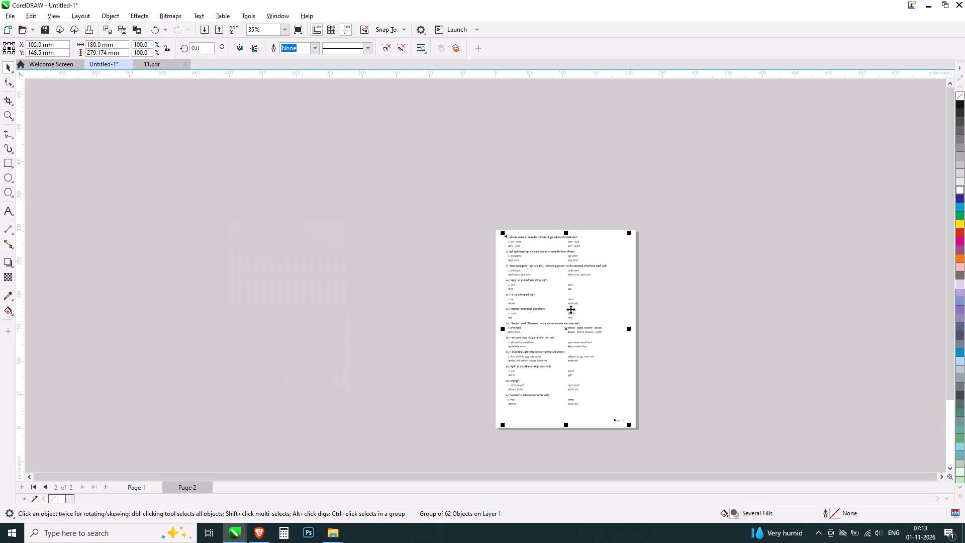
scroll(548, 314, "up", 4)
scroll(551, 312, "down", 3)
left_click(724, 263)
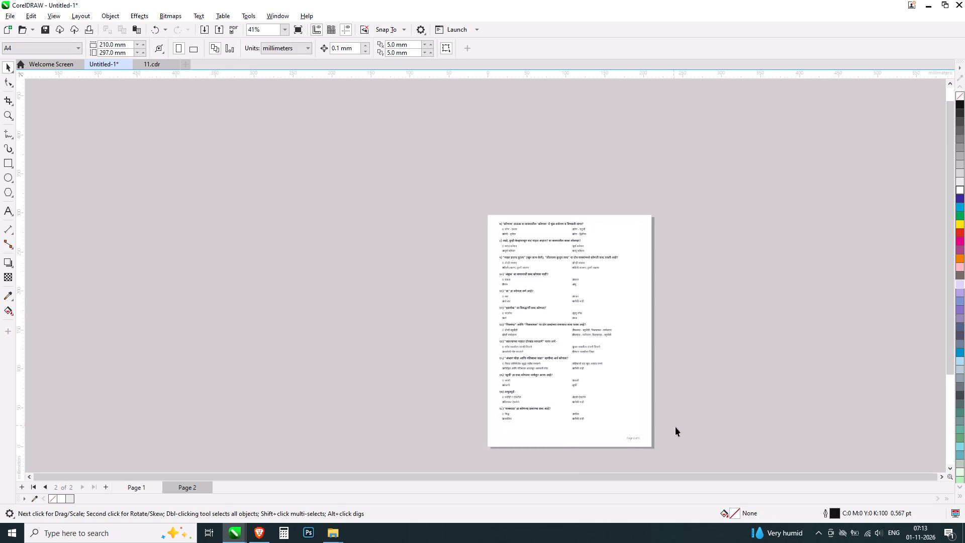
Ungroup the imported question content and delete its page-number footer at the bottom of page 2.
left_click(592, 402)
key("ctrl+u")
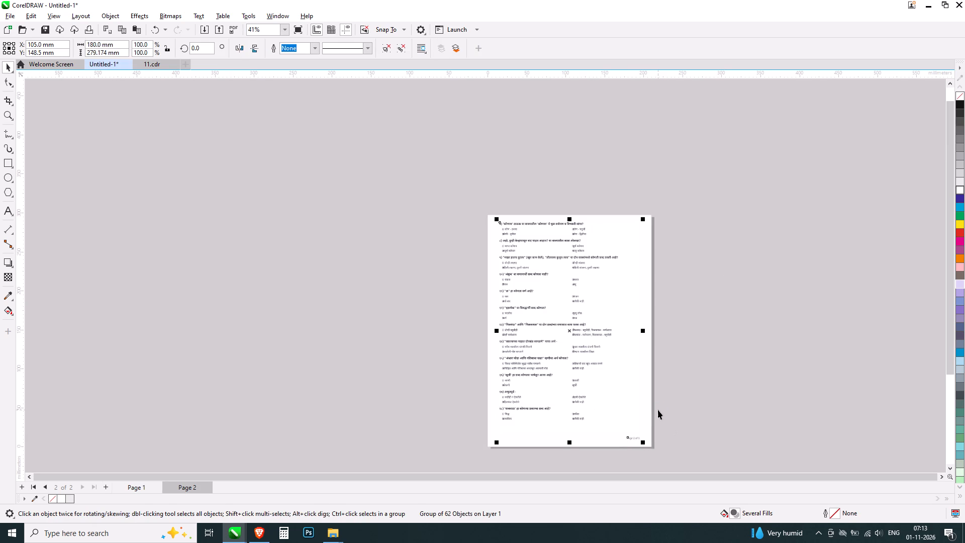
left_click(685, 404)
left_click_drag(684, 416, 607, 467)
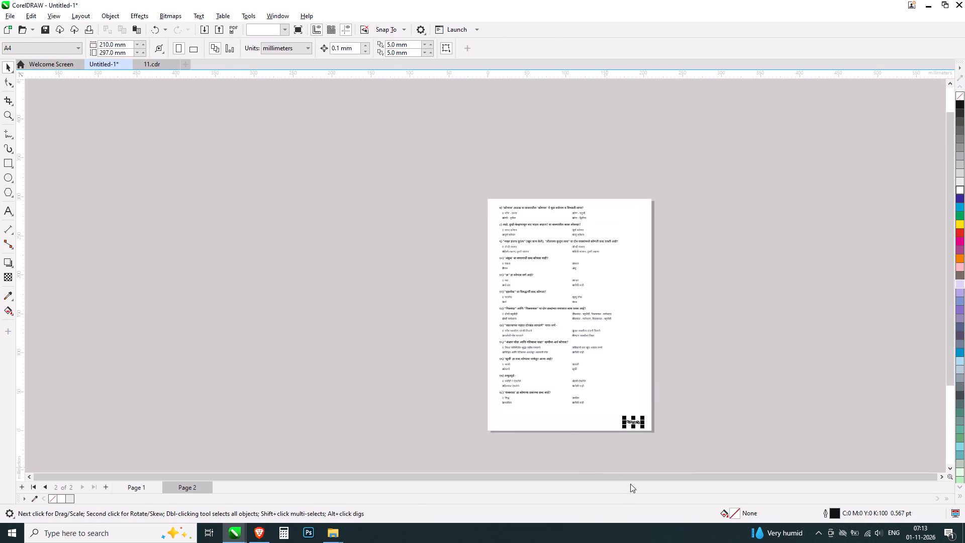
key("Delete")
left_click(678, 381)
Examine the circled option numbers and answer text on page 2, especially question १३, to check their spacing and whether they are separate objects.
left_click_drag(680, 162, 422, 412)
scroll(585, 397, "up", 6)
left_click_drag(608, 363, 614, 373)
left_click(848, 376)
scroll(622, 427, "up", 12)
scroll(602, 407, "down", 3)
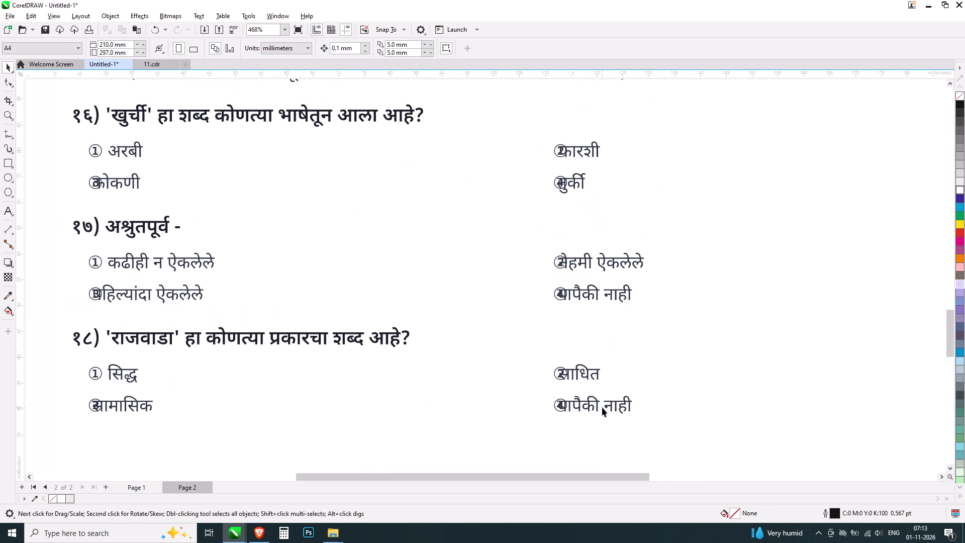
scroll(602, 407, "down", 11)
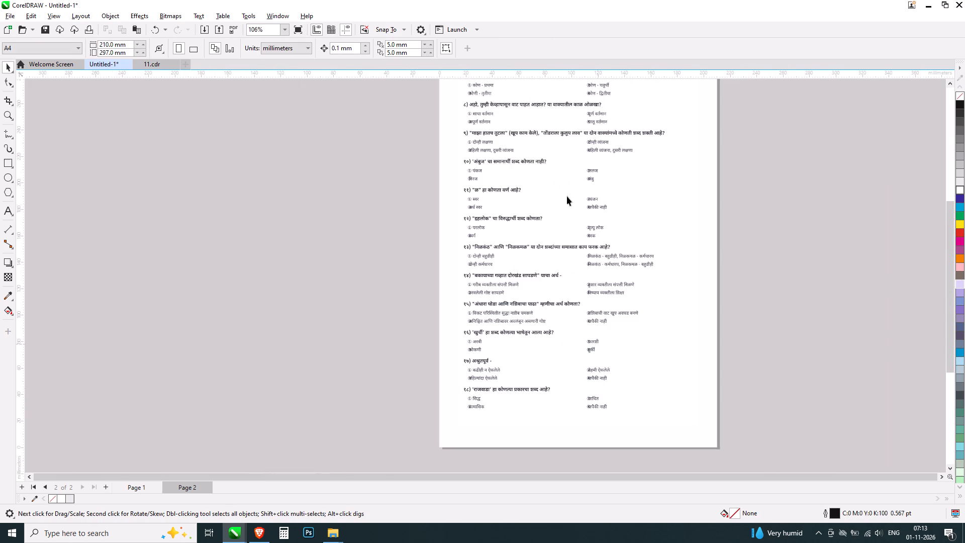
scroll(552, 161, "up", 1)
scroll(605, 266, "down", 1)
left_click(608, 272)
scroll(607, 272, "up", 8)
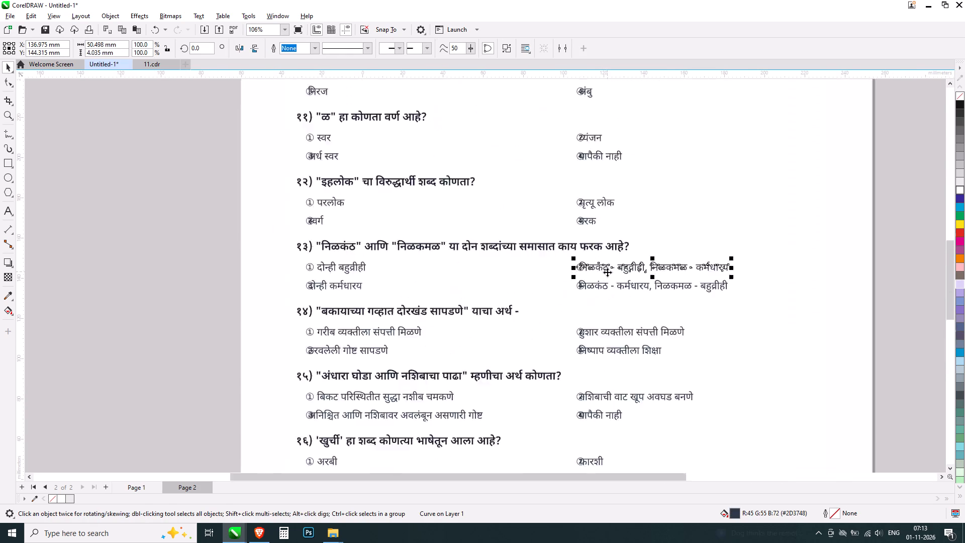
scroll(607, 272, "up", 6)
left_click(500, 243, "alt")
left_click_drag(500, 225, 571, 398, "alt")
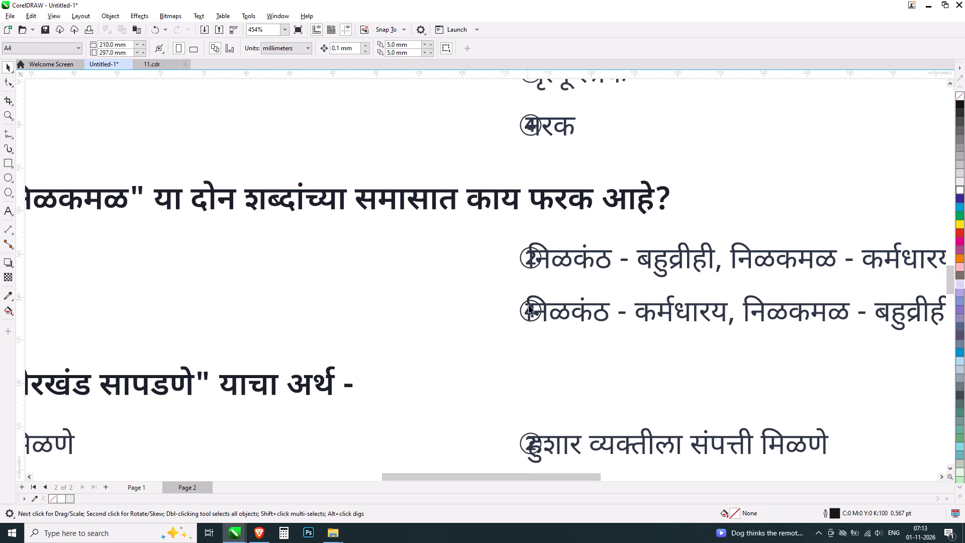
left_click(529, 311)
scroll(524, 316, "down", 17)
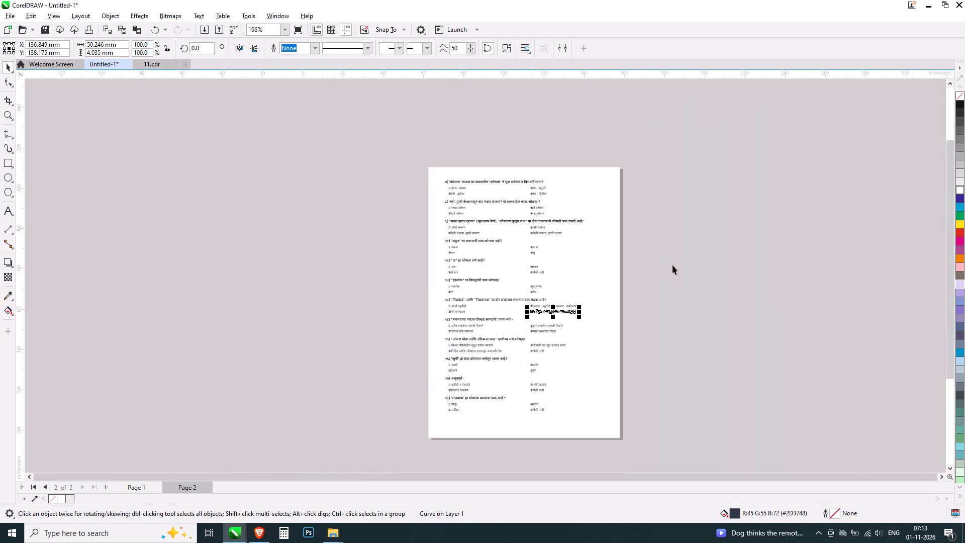
left_click(672, 265)
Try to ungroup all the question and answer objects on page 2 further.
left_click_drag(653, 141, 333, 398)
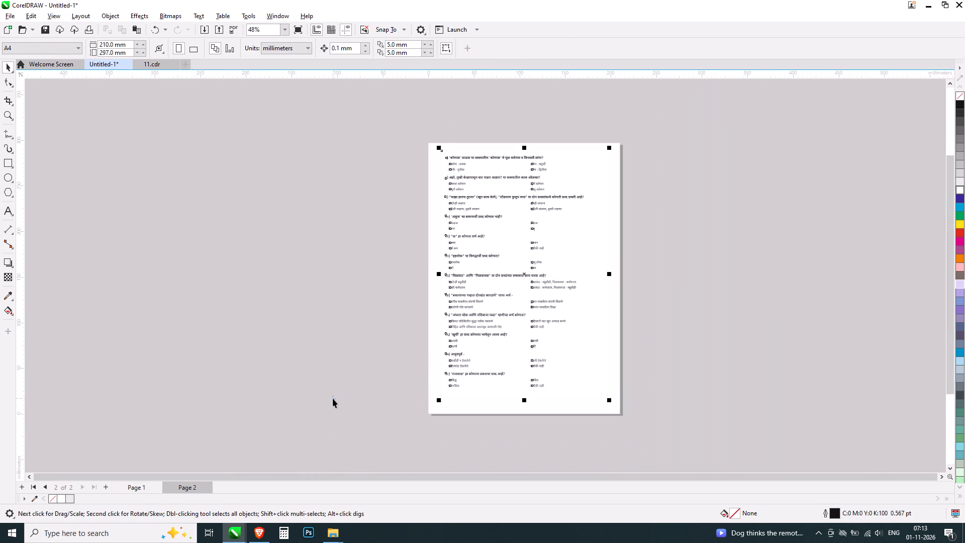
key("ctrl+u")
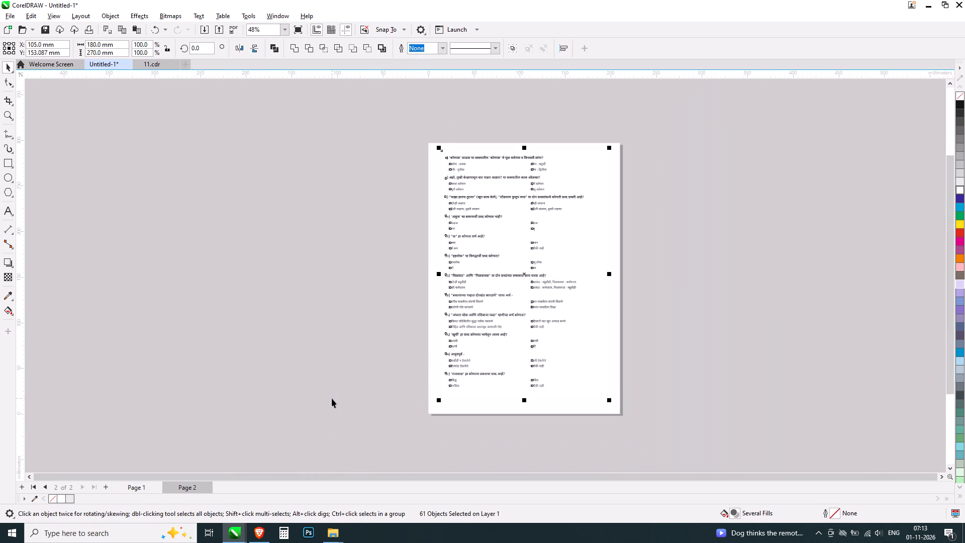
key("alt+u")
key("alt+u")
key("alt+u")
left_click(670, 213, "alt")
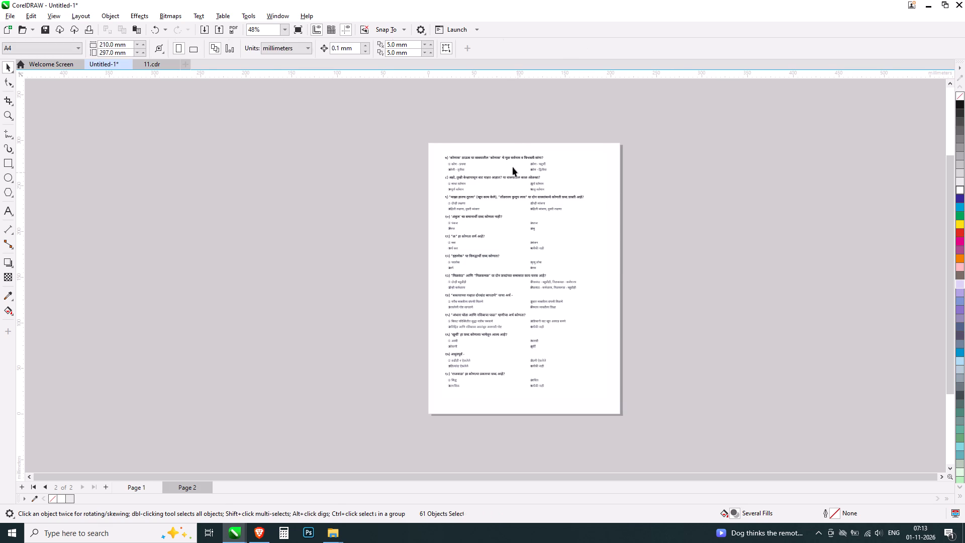
Check whether option ② of question ७ can have its circled number selected separately from the answer text.
scroll(512, 164, "up", 15)
left_click_drag(556, 173, 612, 285, "alt")
left_click(592, 206)
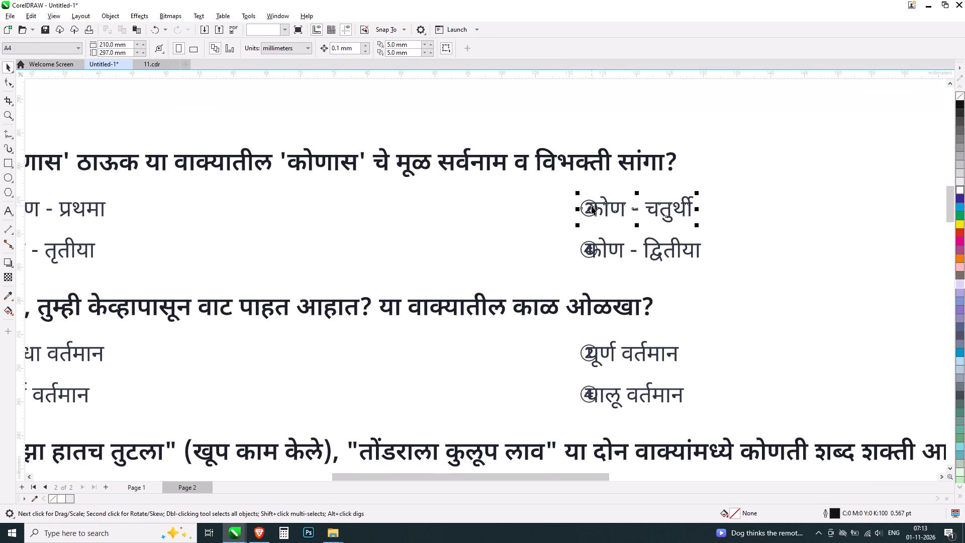
left_click(585, 214)
scroll(585, 214, "down", 6)
left_click(572, 149)
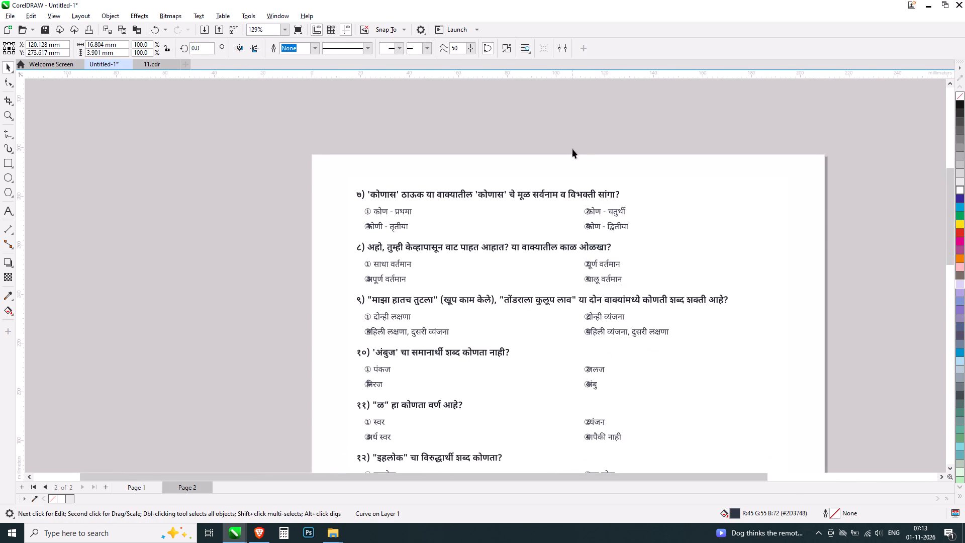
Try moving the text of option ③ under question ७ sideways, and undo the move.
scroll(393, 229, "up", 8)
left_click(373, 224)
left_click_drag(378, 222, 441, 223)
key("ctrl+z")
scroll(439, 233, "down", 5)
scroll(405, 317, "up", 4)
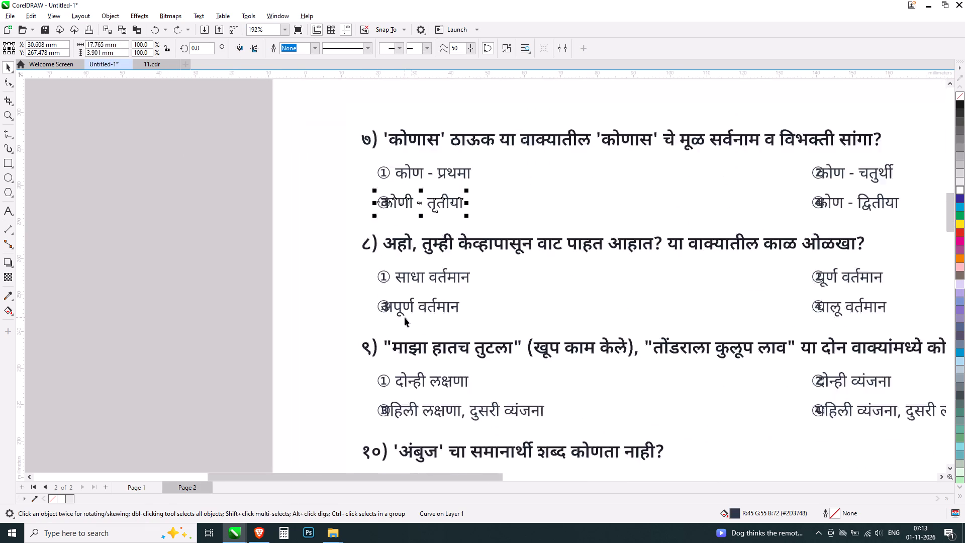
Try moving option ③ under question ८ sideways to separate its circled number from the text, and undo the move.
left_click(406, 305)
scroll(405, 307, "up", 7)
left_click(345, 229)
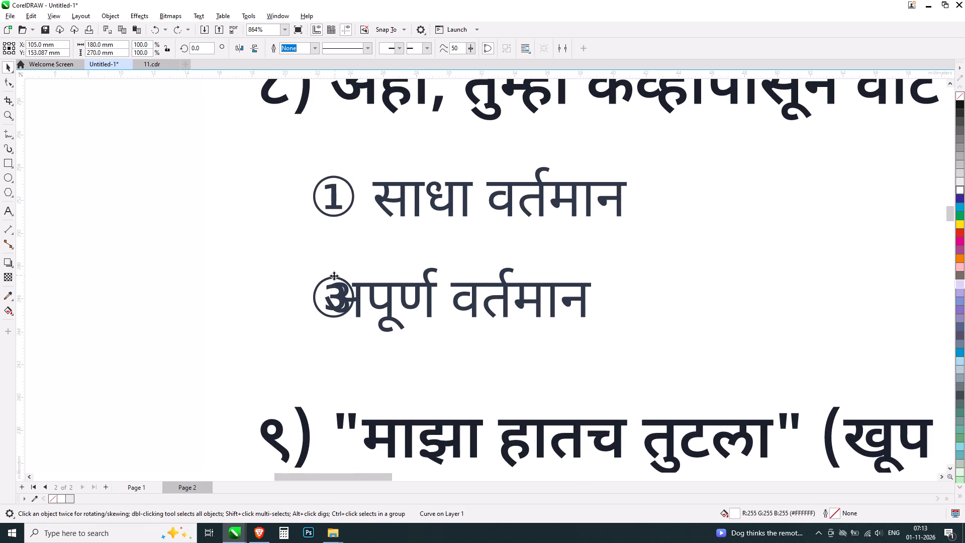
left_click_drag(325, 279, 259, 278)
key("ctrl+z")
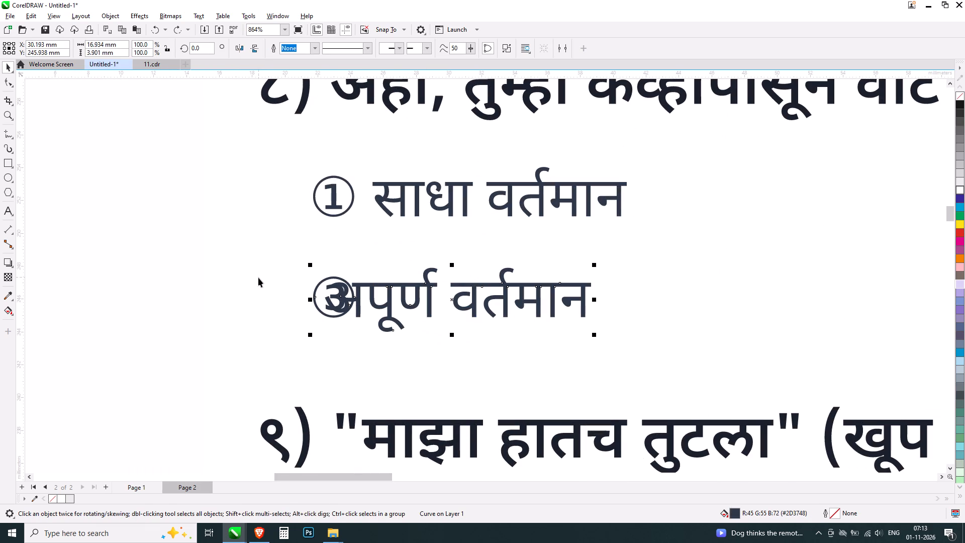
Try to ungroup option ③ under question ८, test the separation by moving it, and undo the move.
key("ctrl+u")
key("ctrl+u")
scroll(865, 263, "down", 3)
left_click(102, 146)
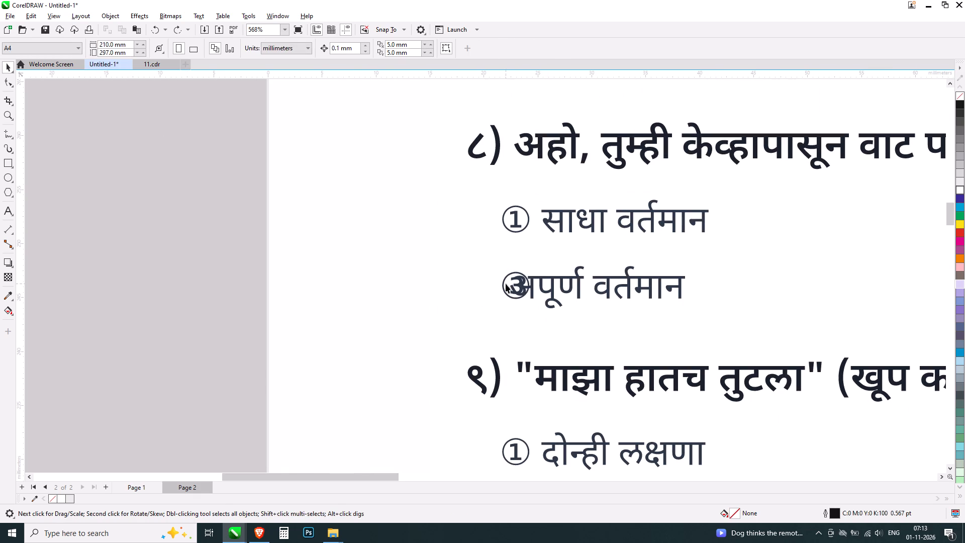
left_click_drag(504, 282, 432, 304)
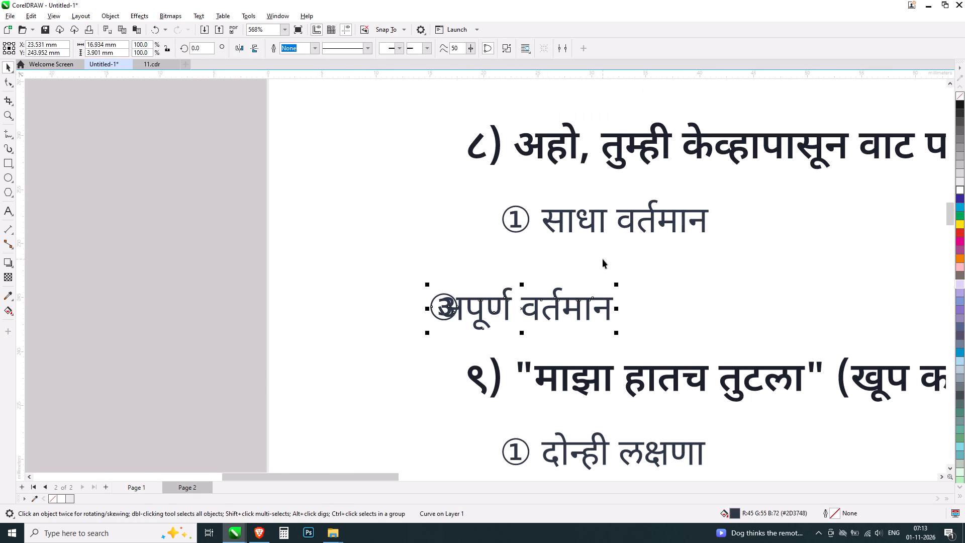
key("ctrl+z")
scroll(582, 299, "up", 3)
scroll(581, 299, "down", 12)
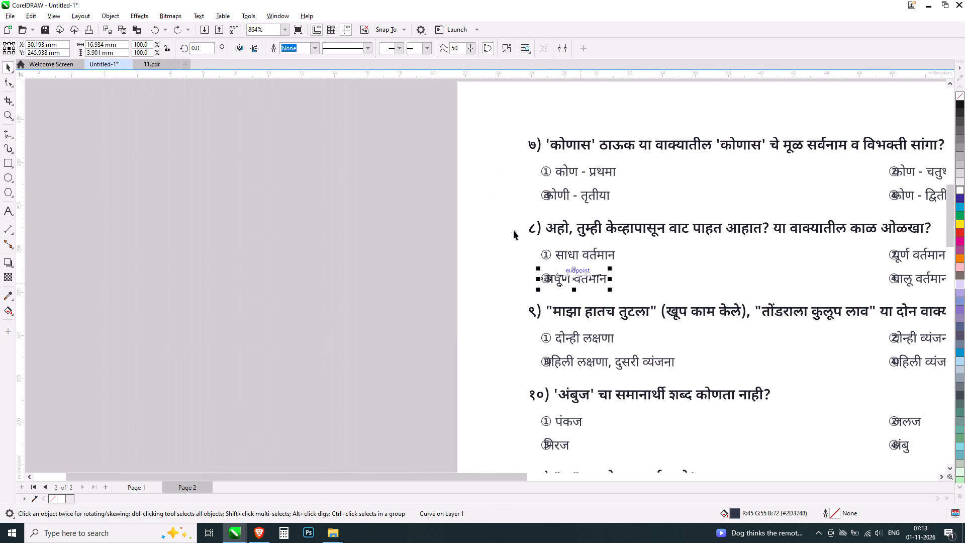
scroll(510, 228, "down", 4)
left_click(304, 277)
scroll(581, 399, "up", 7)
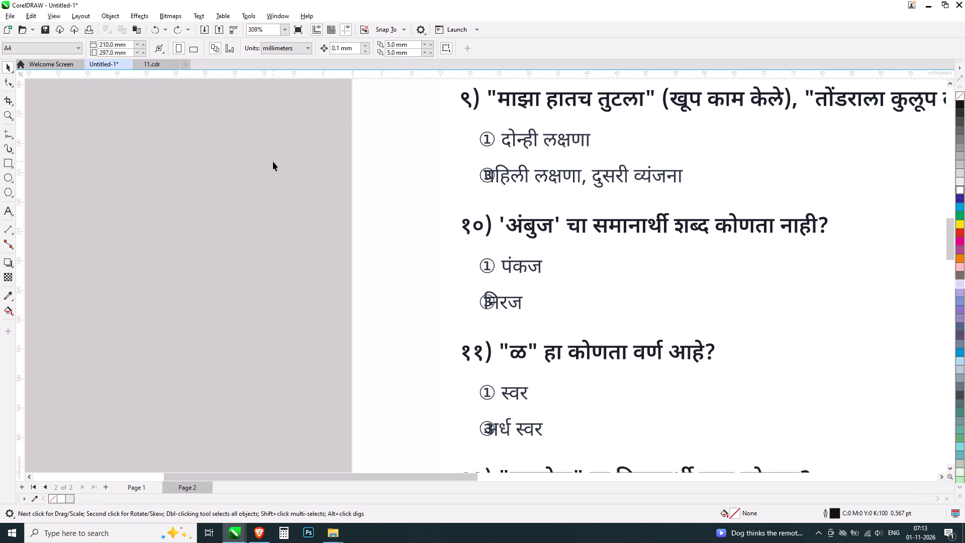
Examine the circled option numbers and answer text of questions १ to ६ on page 1, checking how option ③ of question ६ selects.
left_click(141, 485)
scroll(476, 267, "down", 8)
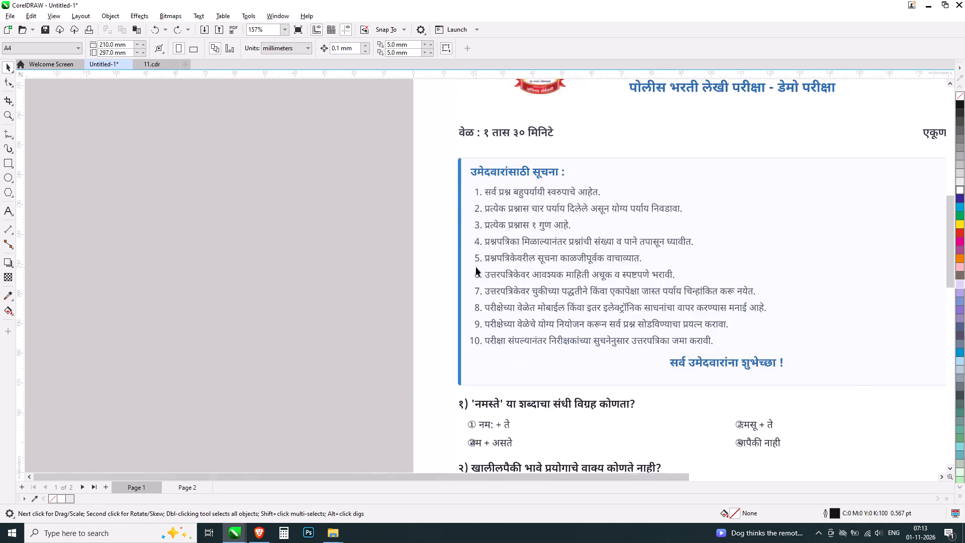
scroll(476, 267, "down", 2)
scroll(460, 380, "up", 10)
scroll(471, 207, "down", 4)
scroll(475, 363, "up", 4)
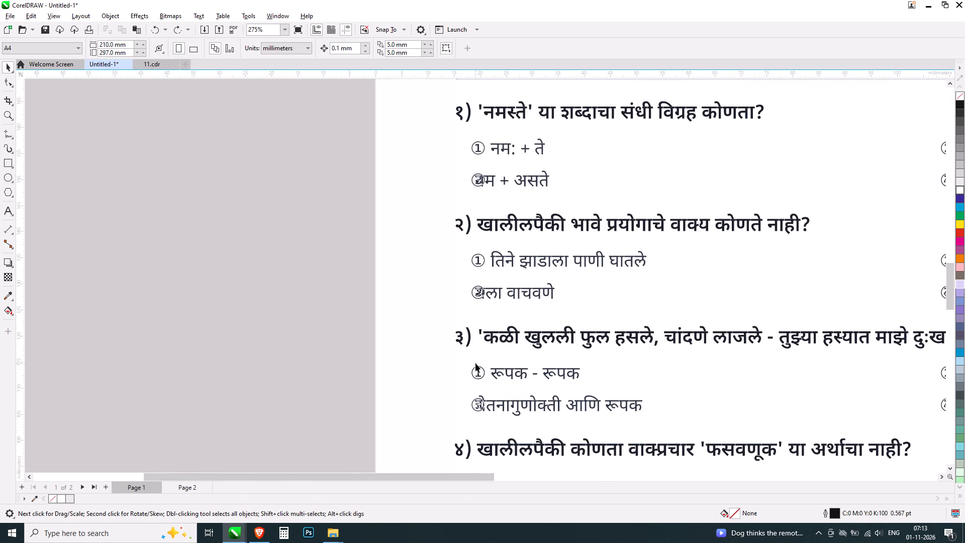
scroll(475, 363, "down", 10)
scroll(486, 415, "up", 7)
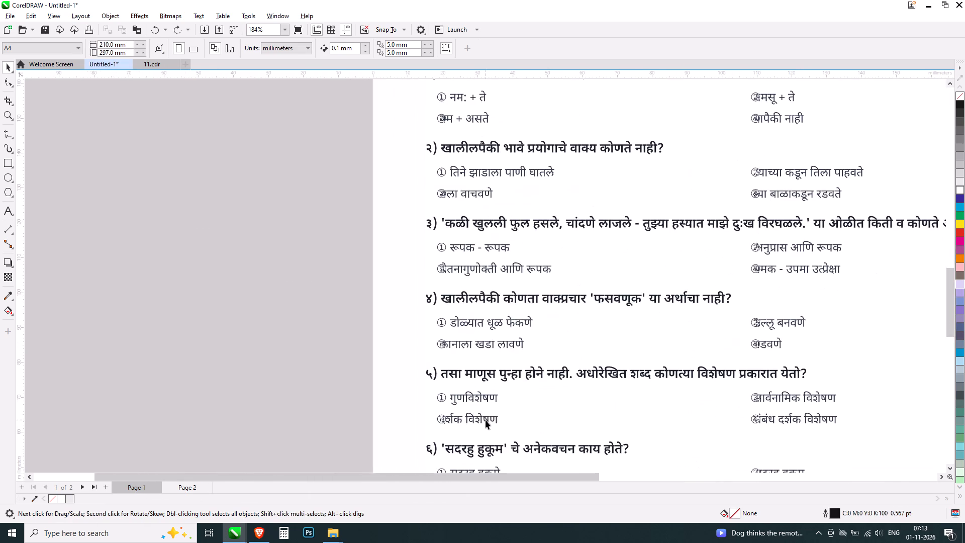
scroll(485, 419, "up", 5)
scroll(452, 314, "down", 6)
scroll(443, 263, "down", 2)
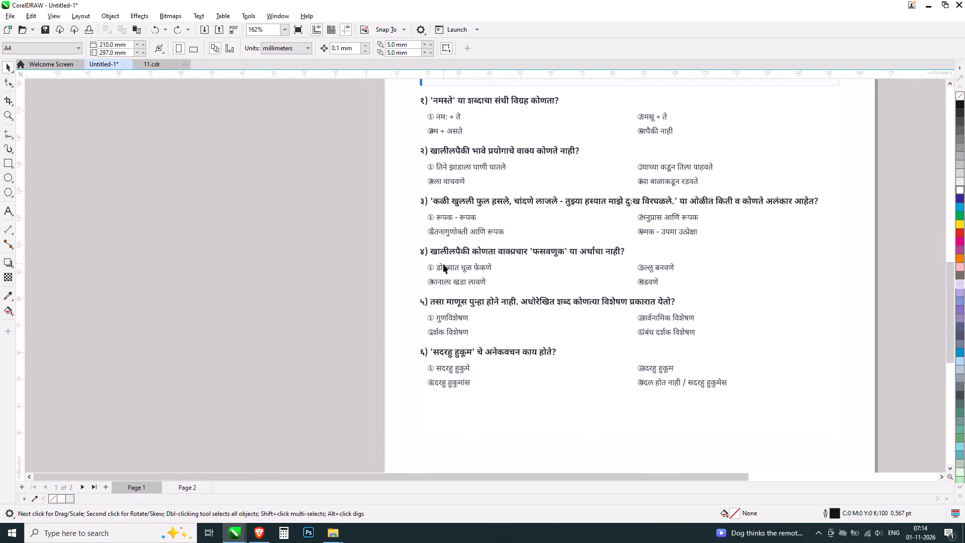
scroll(464, 396, "up", 9)
left_click(458, 373)
scroll(481, 380, "down", 6)
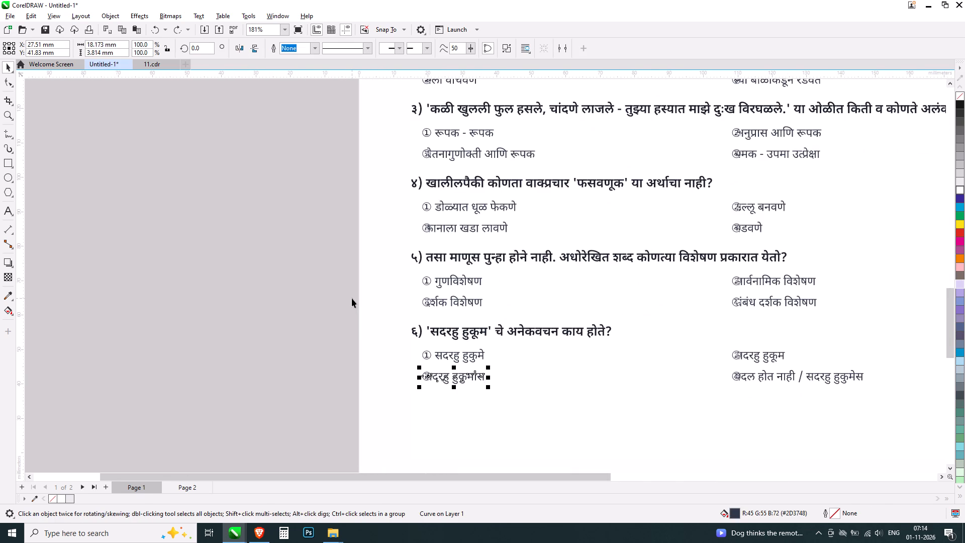
Nudge the page 1 header with the logo, academy name and exam title down by 0.4 mm.
scroll(393, 239, "down", 6)
scroll(356, 302, "down", 5)
left_click(820, 274)
left_click_drag(632, 338, 637, 230)
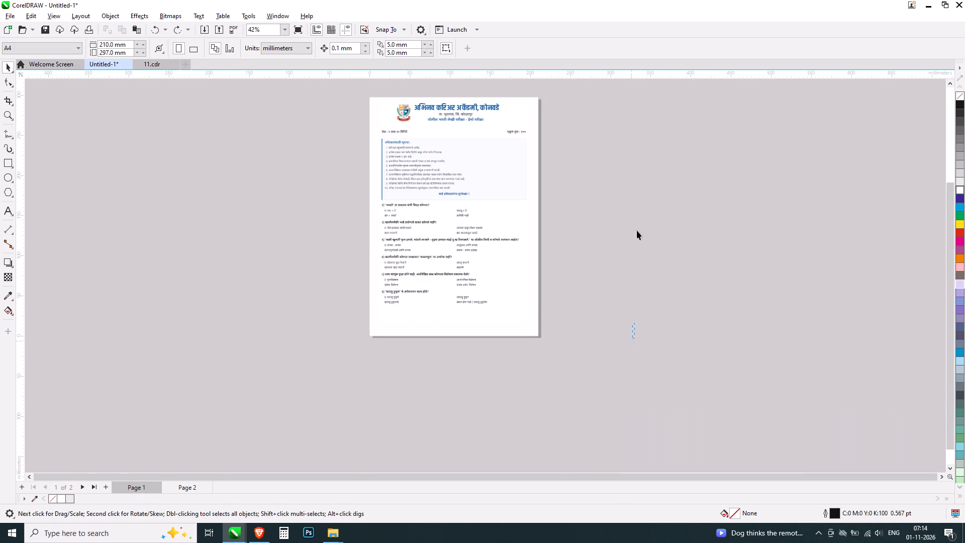
left_click_drag(637, 230, 633, 0)
scroll(430, 149, "up", 5)
left_click_drag(695, 102, 242, 183, "alt")
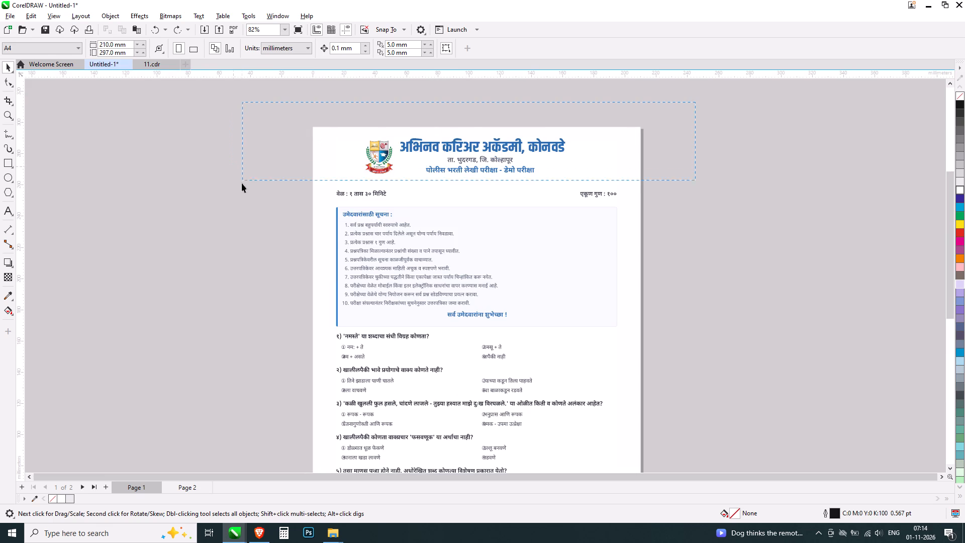
left_click_drag(242, 183, 241, 183, "alt")
key("Down")
key("Down")
key("Down")
key("Down")
left_click(747, 137)
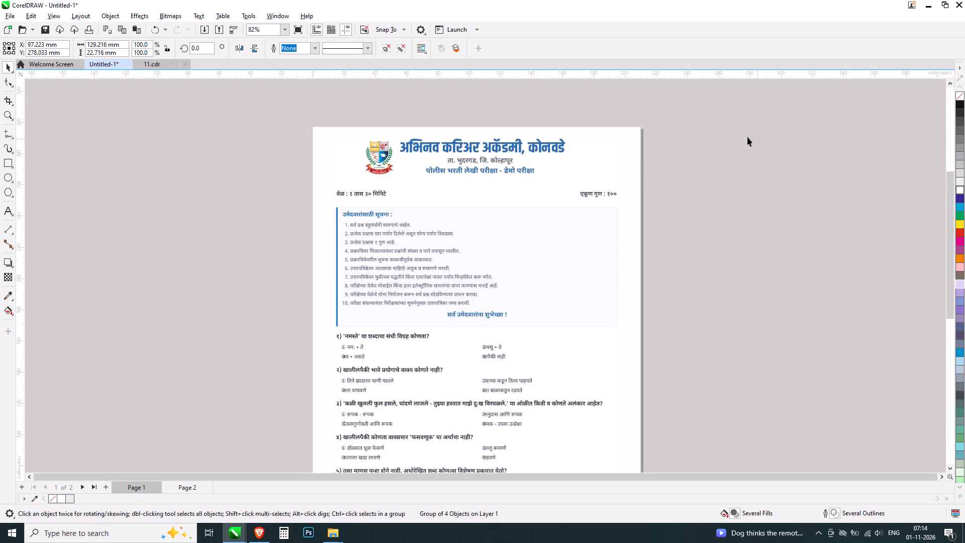
Nudge the page 1 header with the logo, academy name and exam title down by 0.6 mm.
left_click_drag(670, 108, 282, 185)
key("Down")
key("Down")
key("Down")
left_click(665, 172)
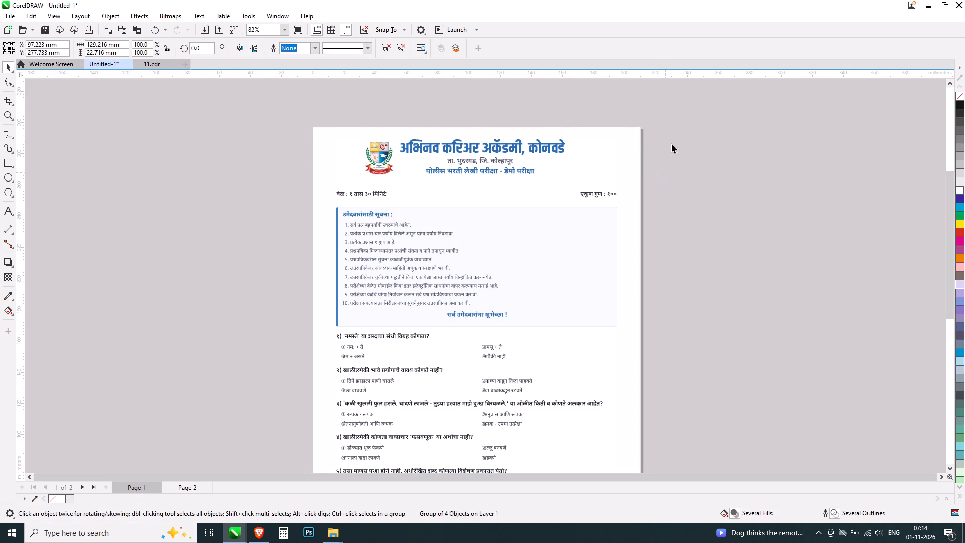
left_click_drag(666, 115, 273, 187)
key("Down")
key("Down")
left_click(726, 162)
left_click_drag(681, 123, 308, 148)
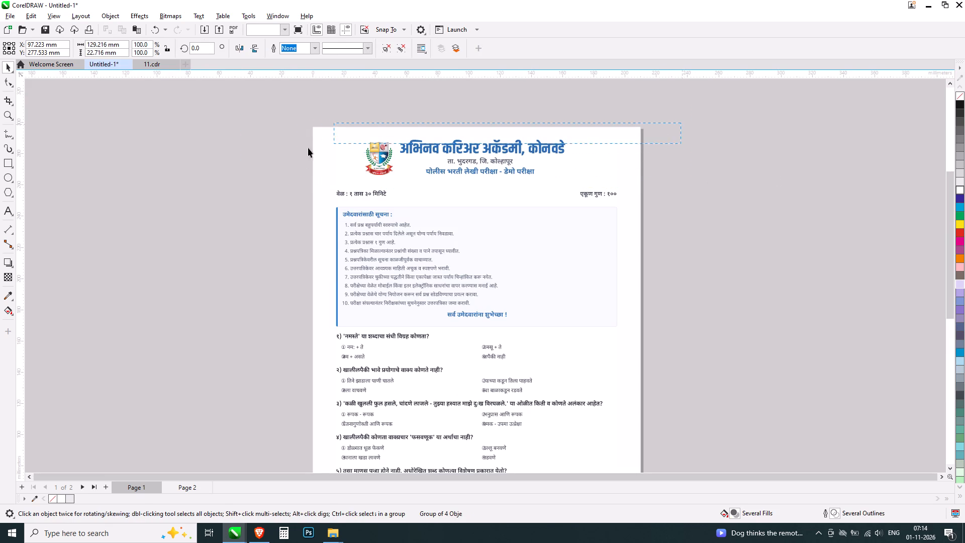
left_click_drag(308, 148, 259, 185)
key("Down")
left_click(794, 176)
Fine-tune the vertical position of the page 1 header group, bringing it a net 0.1 mm lower.
scroll(662, 169, "down", 2)
left_click(698, 135)
left_click_drag(700, 125, 353, 173)
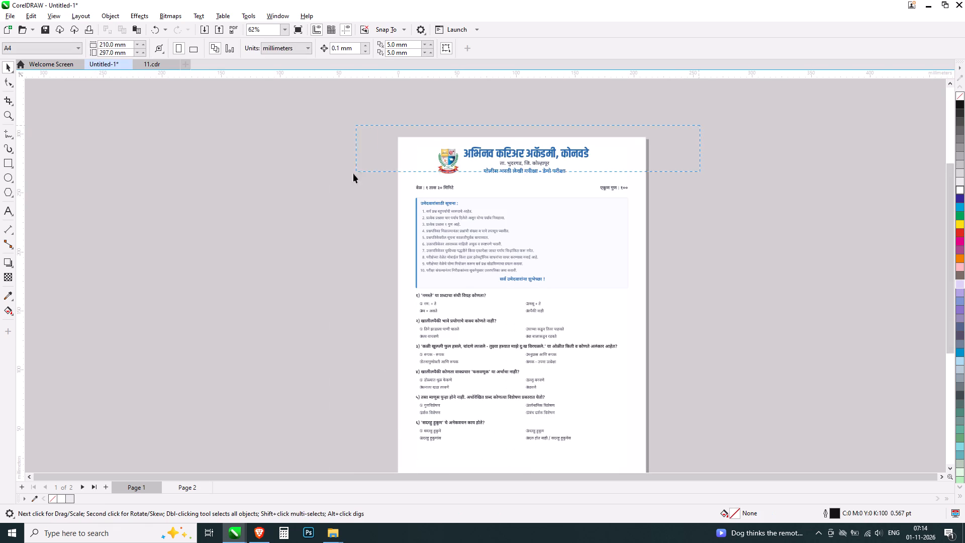
left_click_drag(353, 173, 346, 180)
key("Down")
left_click(660, 169)
left_click_drag(683, 130, 333, 182)
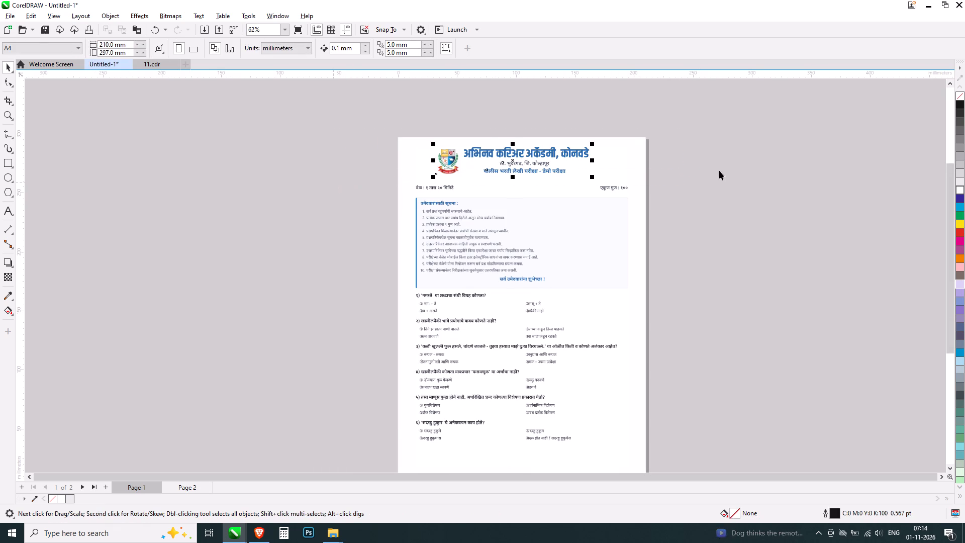
key("Down")
left_click(716, 150)
left_click_drag(691, 133, 390, 183)
key("Up")
left_click(746, 169)
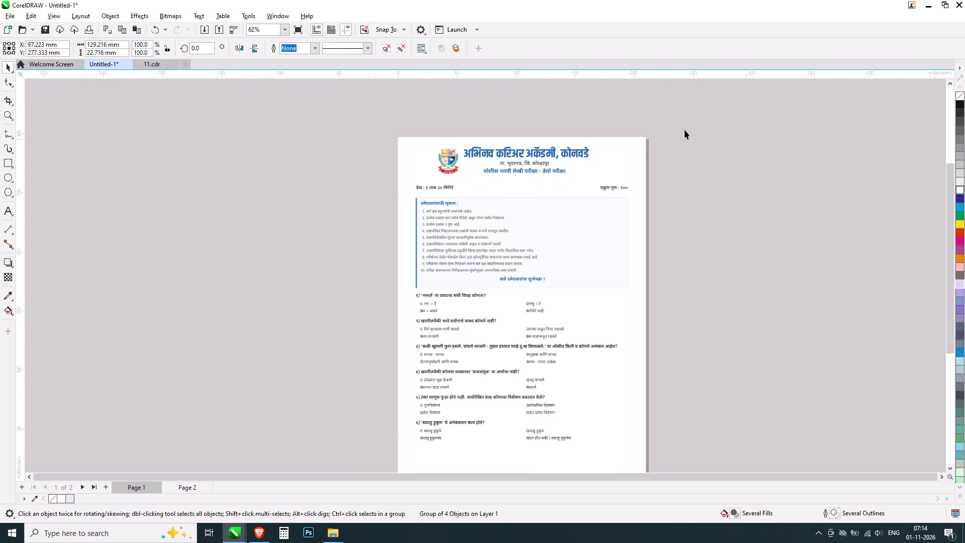
Examine the page 1 layout up close and as a whole, checking the header's spacing, the instruction box and the questions.
scroll(521, 159, "up", 8)
left_click(529, 183)
left_click(530, 194)
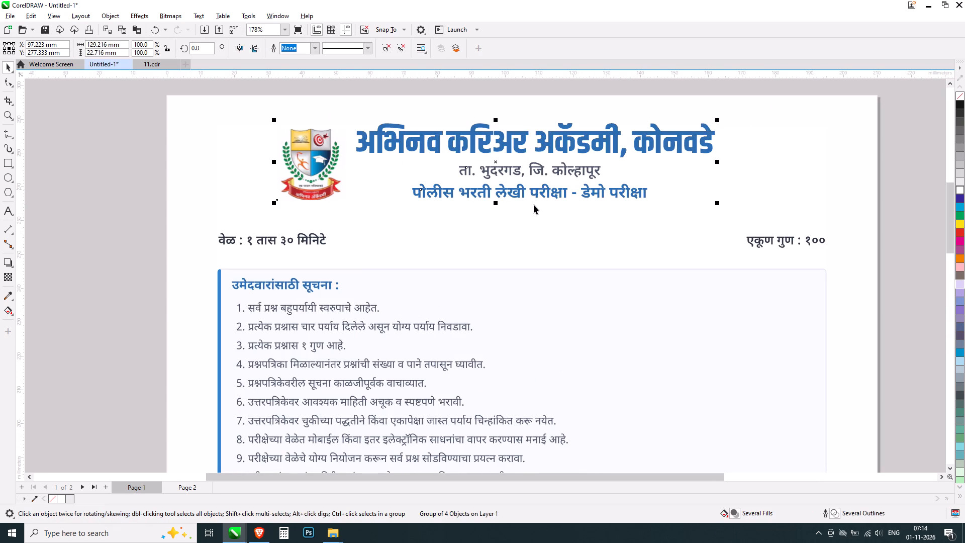
scroll(535, 204, "down", 9)
left_click(674, 145)
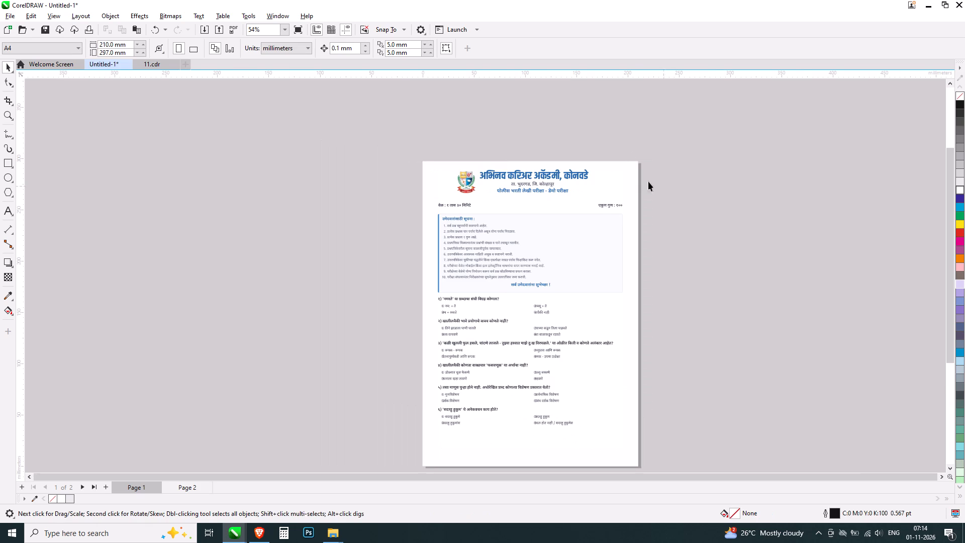
scroll(607, 170, "down", 4)
left_click(743, 156)
left_click_drag(690, 122, 342, 379)
left_click(754, 221)
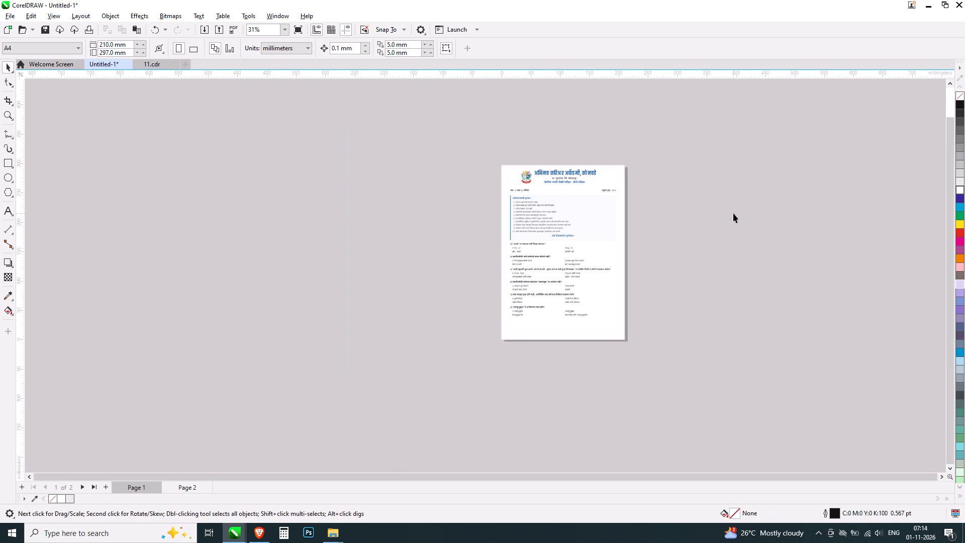
key("F4")
left_click(733, 212)
scroll(470, 106, "up", 2)
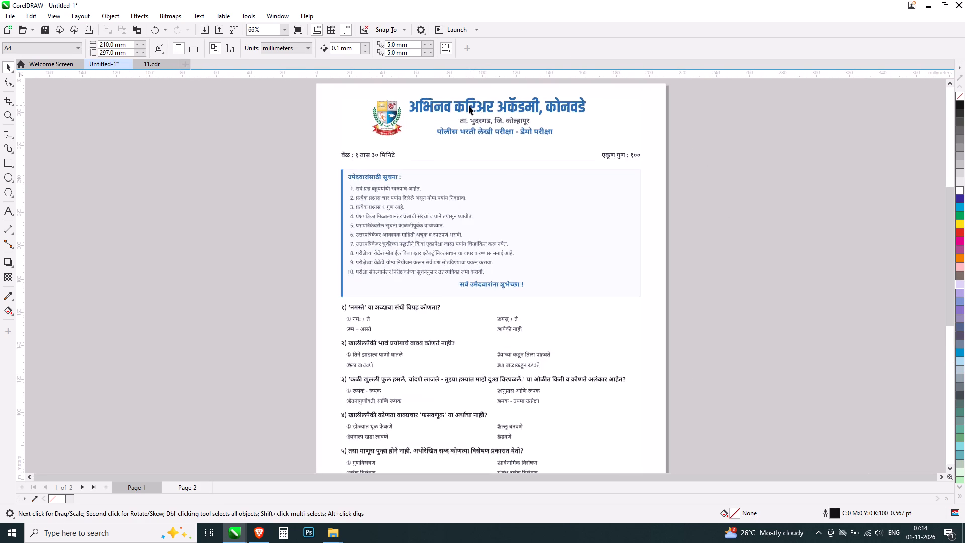
key("F4")
left_click(777, 193)
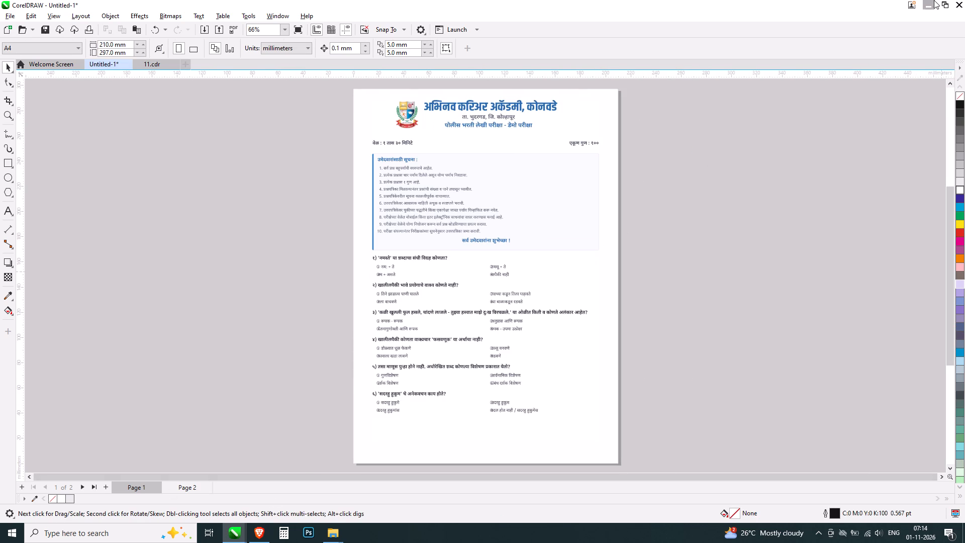
left_click(812, 201)
key("F4")
scroll(375, 237, "up", 9)
scroll(415, 201, "down", 5)
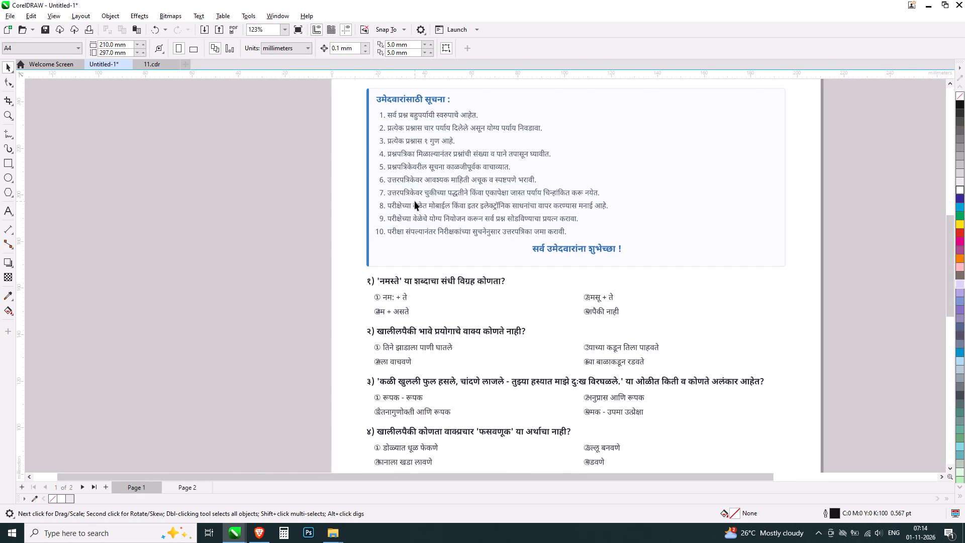
scroll(415, 201, "down", 5)
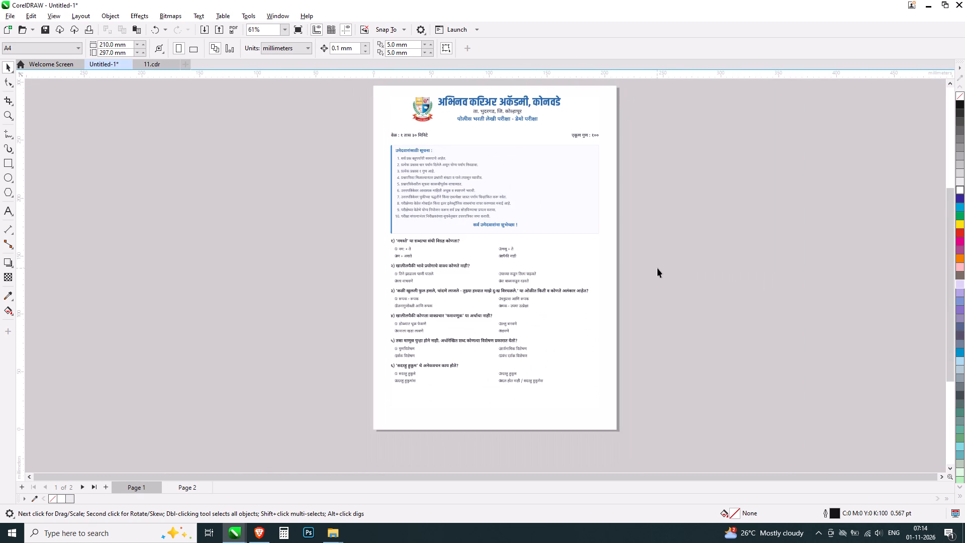
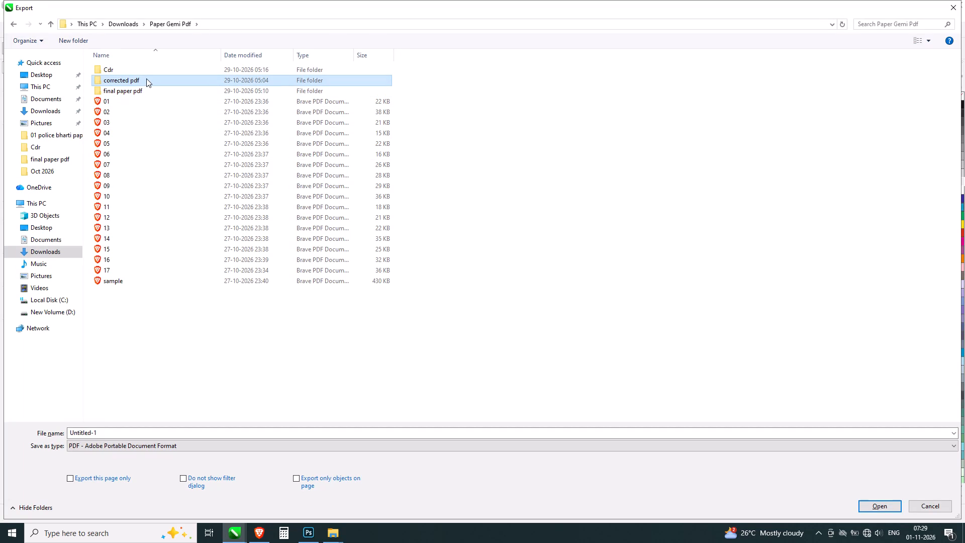
Delete the "corrected pdf" folder from the Paper Gemi Pdf folder.
key("Delete")
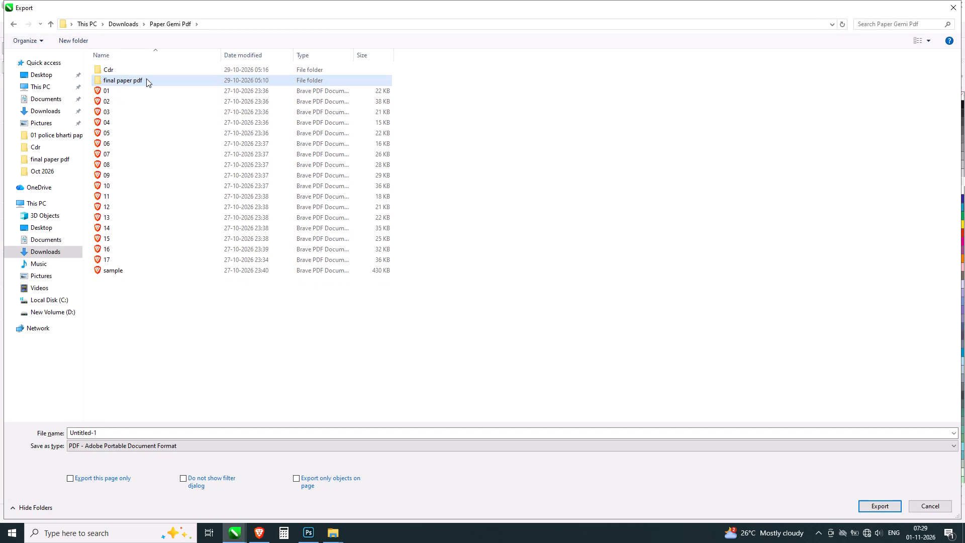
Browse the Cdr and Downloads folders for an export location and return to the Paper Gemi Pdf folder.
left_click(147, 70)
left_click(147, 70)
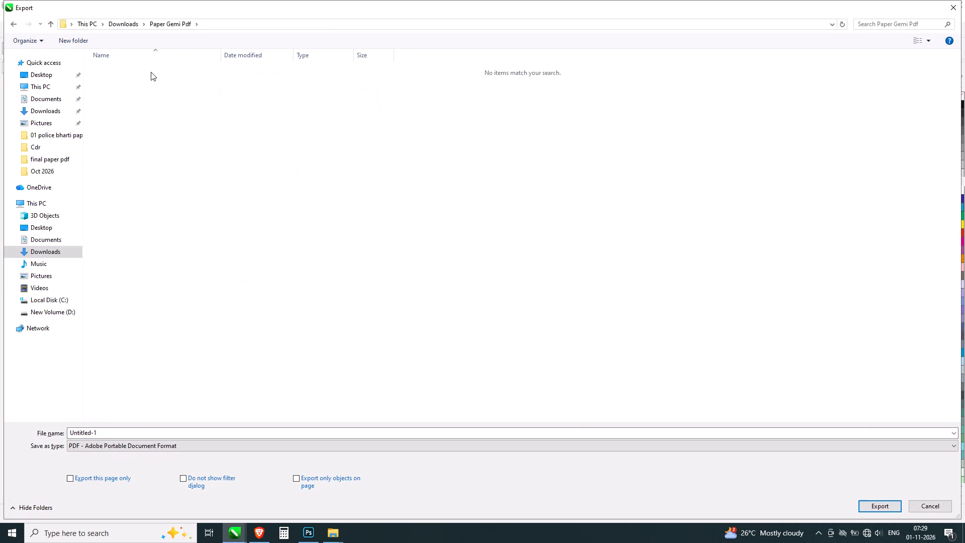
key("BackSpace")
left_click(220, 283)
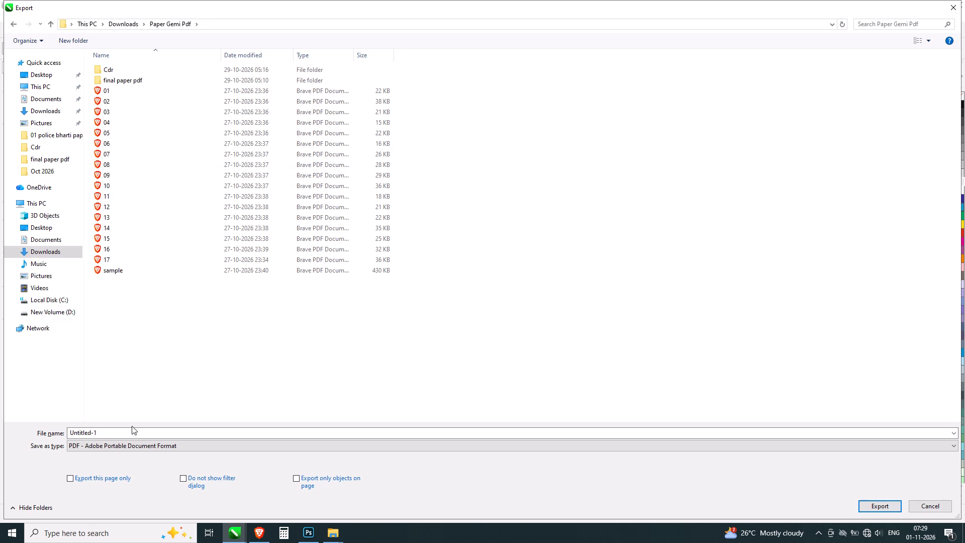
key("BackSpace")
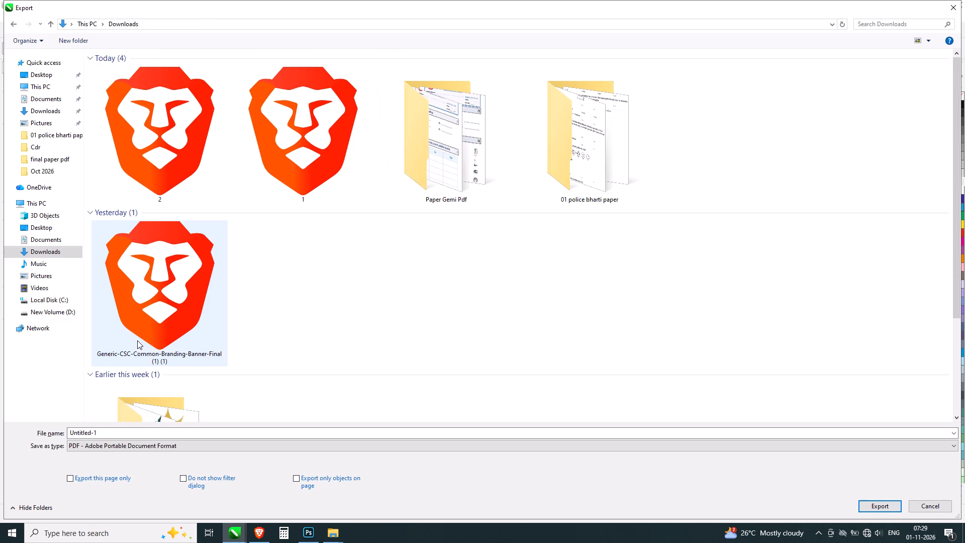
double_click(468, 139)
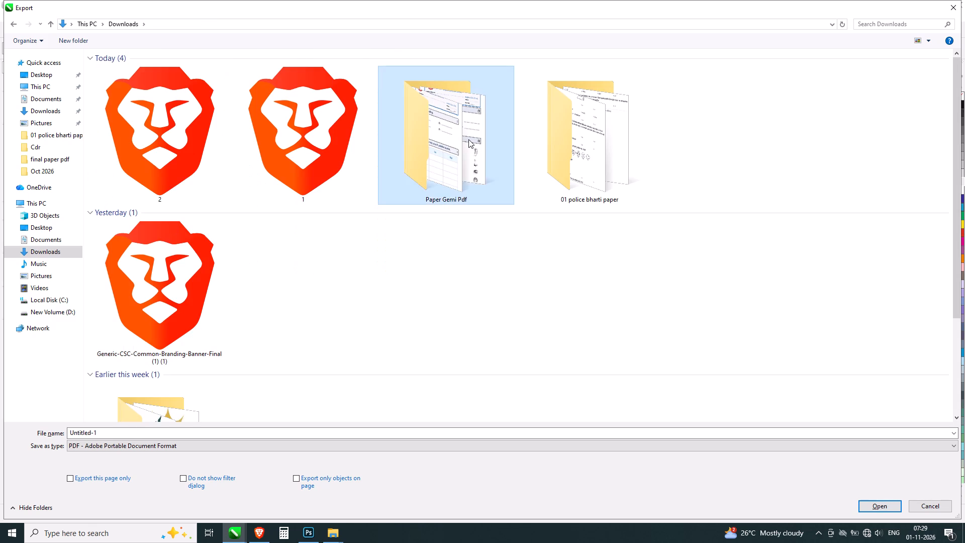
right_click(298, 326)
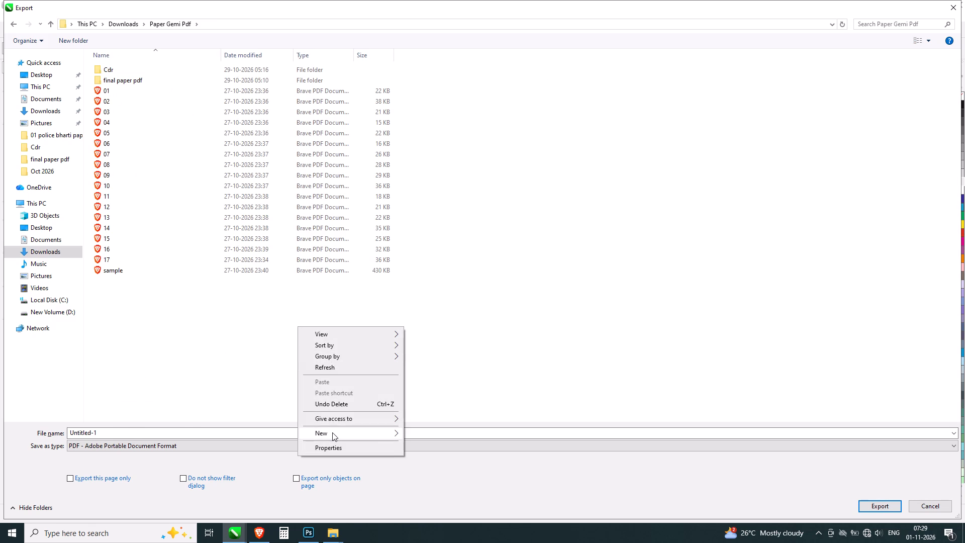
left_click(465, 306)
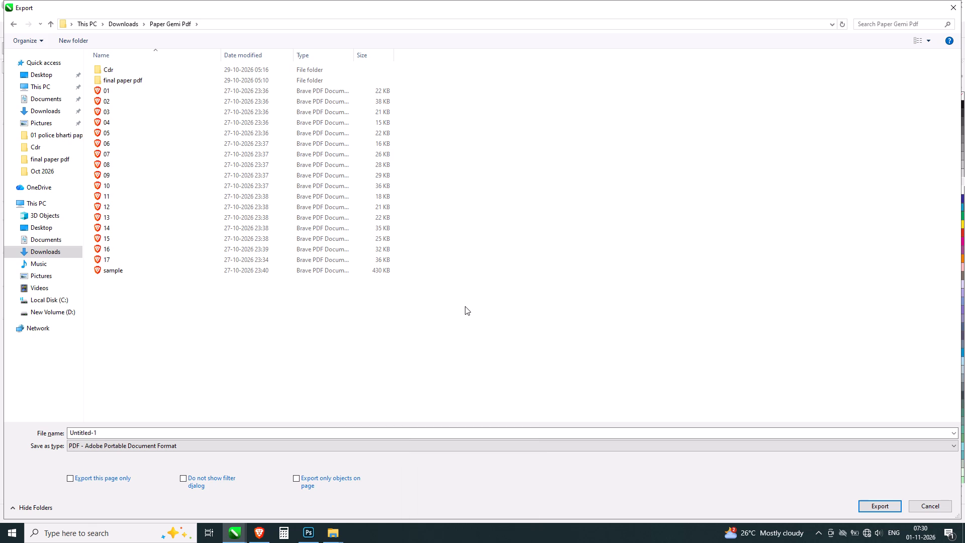
Export the current document as a PDF named Police Bharti Demo Paper into the Paper Gemi Pdf folder.
left_click(147, 432)
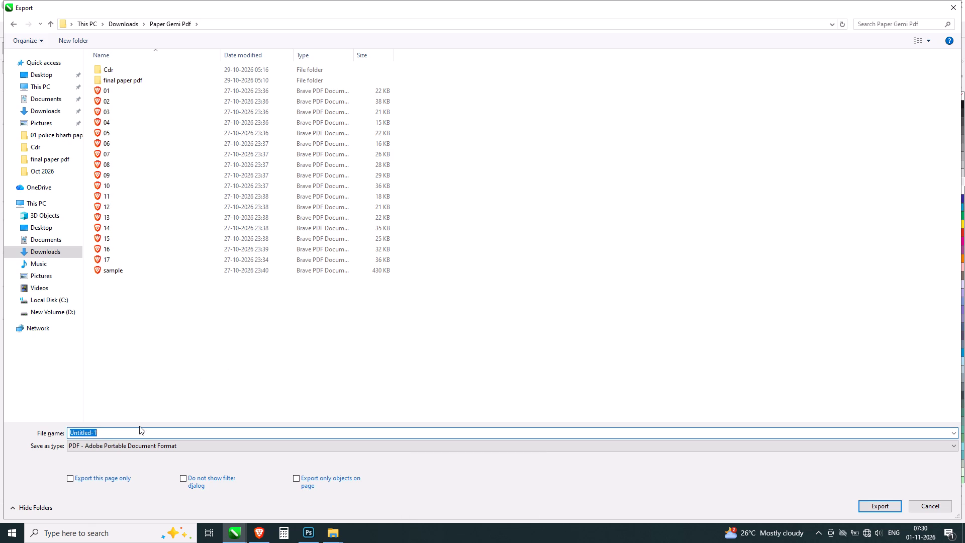
type("PLo")
key("BackSpace")
key("BackSpace")
type("olice Bharti")
key("space")
type("Demo p")
key("BackSpace")
type("Paper")
key("space")
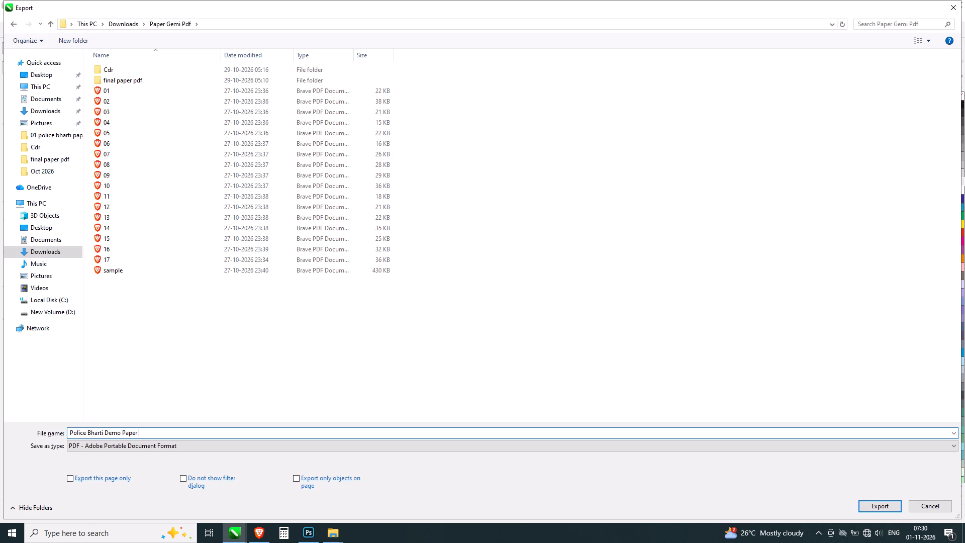
key("Return")
scroll(139, 426, "up", 2)
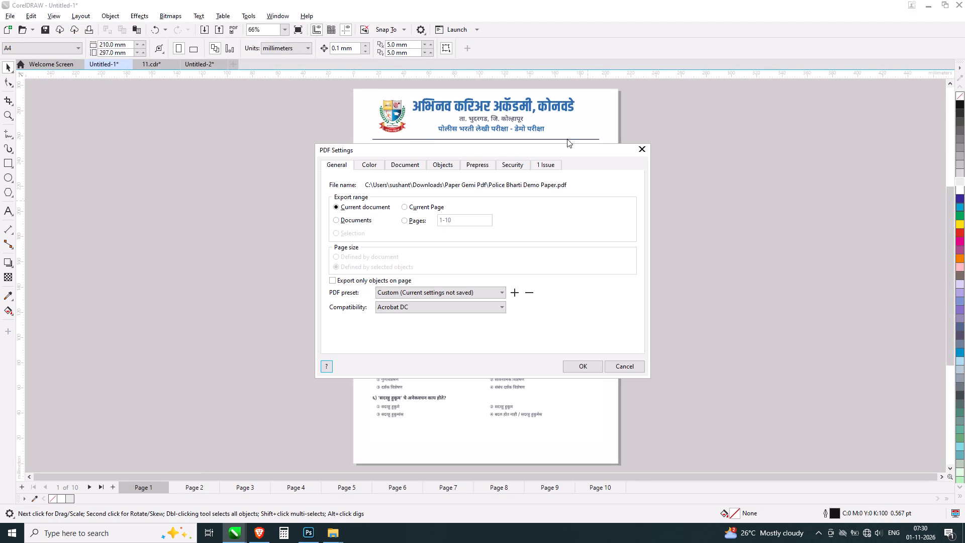
left_click(588, 368)
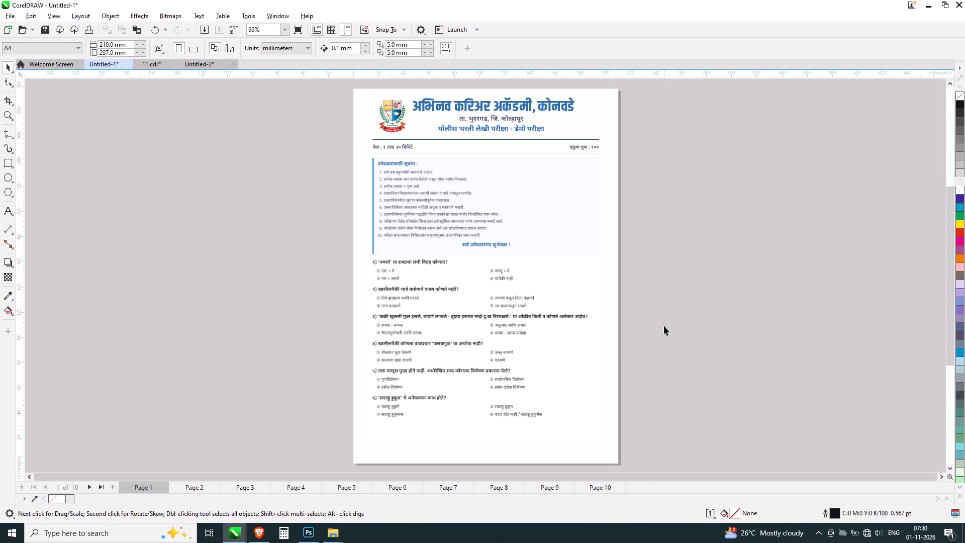
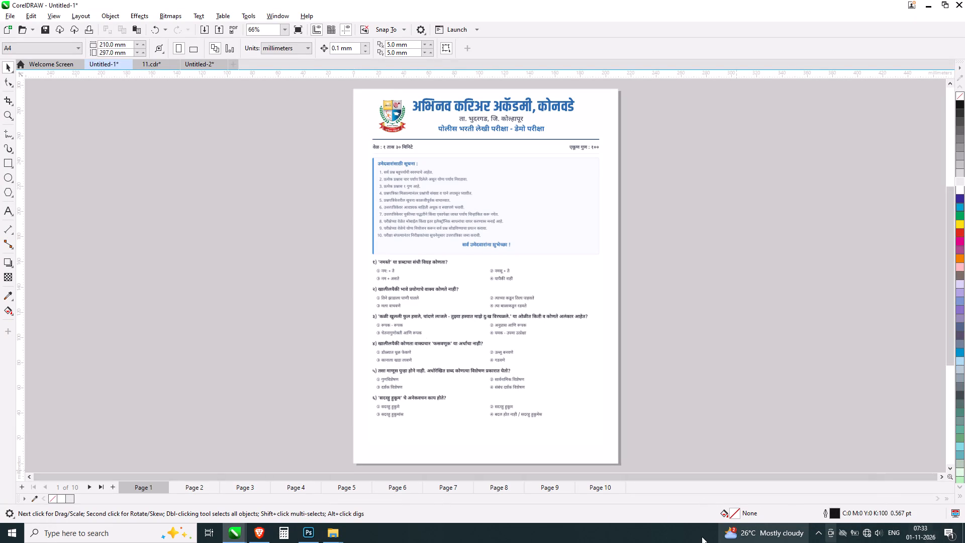
Connect the computer to the realme 7 2 Wi-Fi network.
left_click(869, 531)
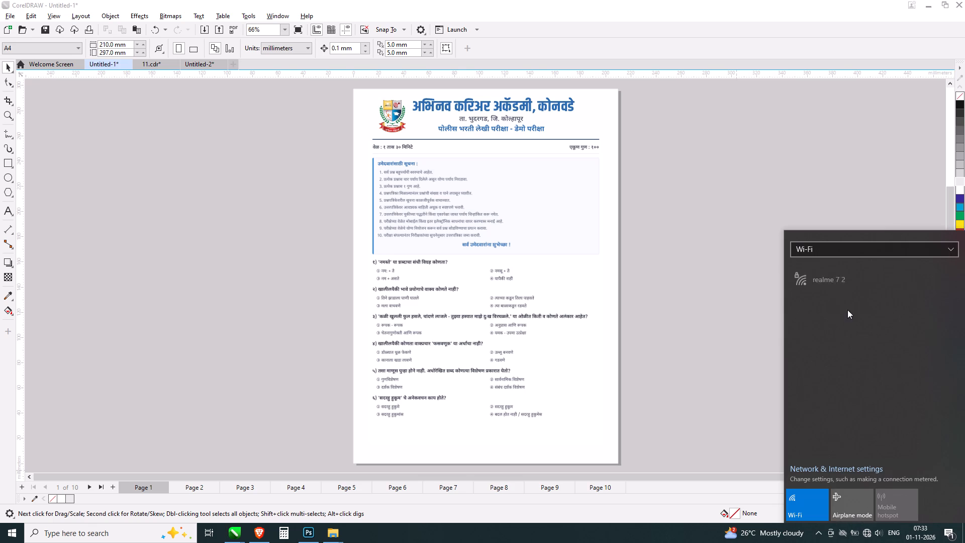
left_click(847, 271)
left_click(708, 308)
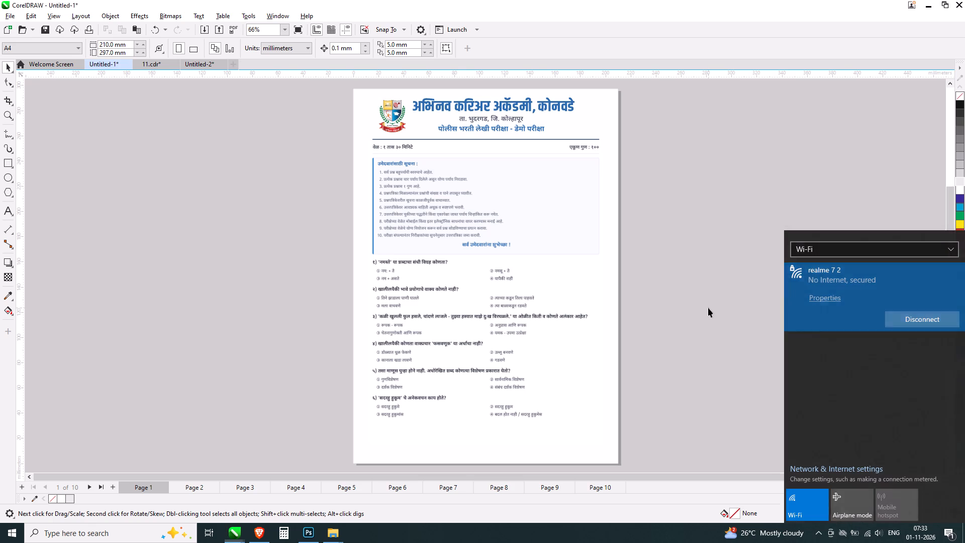
Minimize the CorelDRAW exam paper window and switch to the Brave browser.
left_click(929, 1)
left_click(728, 305)
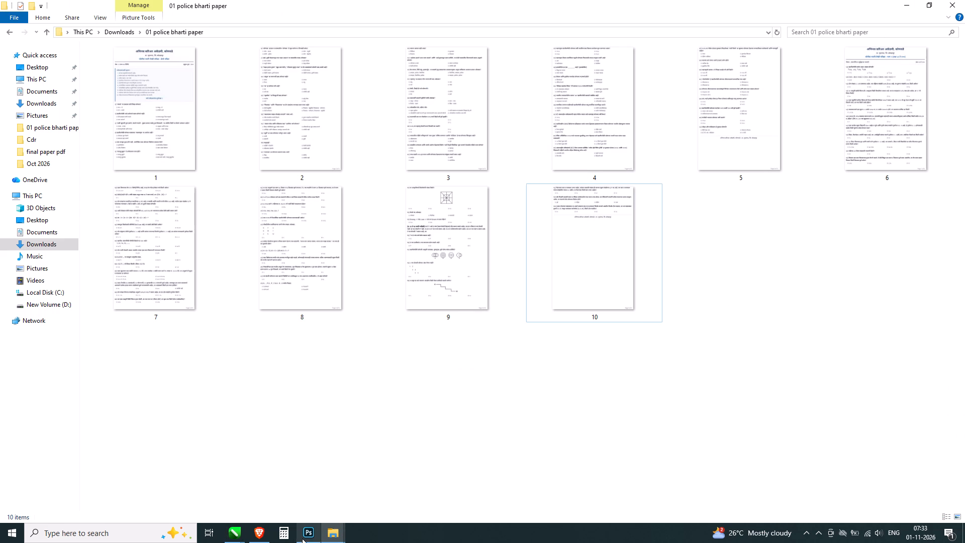
left_click(260, 528)
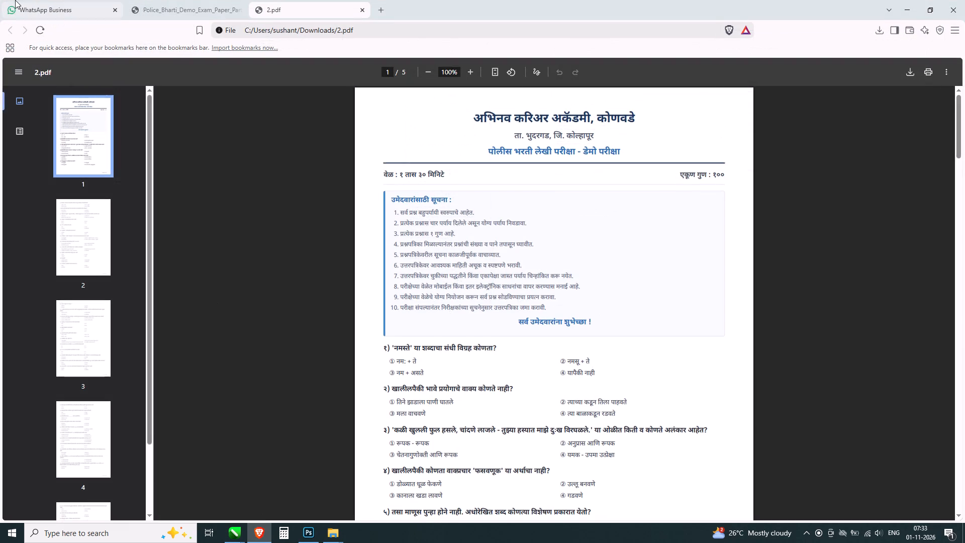